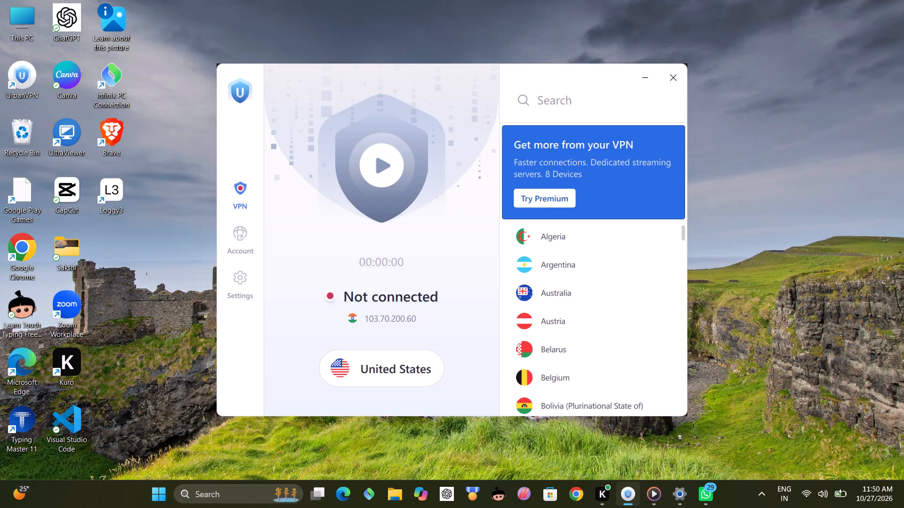
Connect the VPN to the United States server.
click(386, 175)
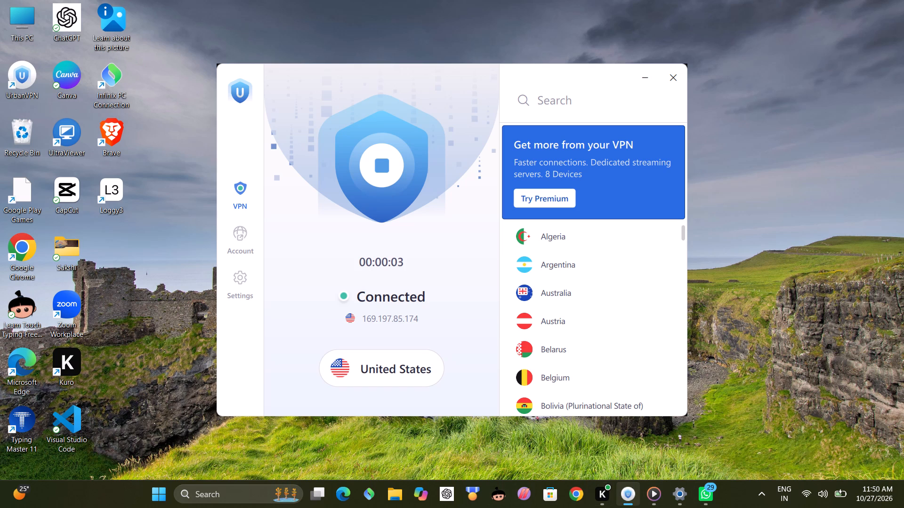
Launch CapCut and create a new video project.
triple_click(68, 187)
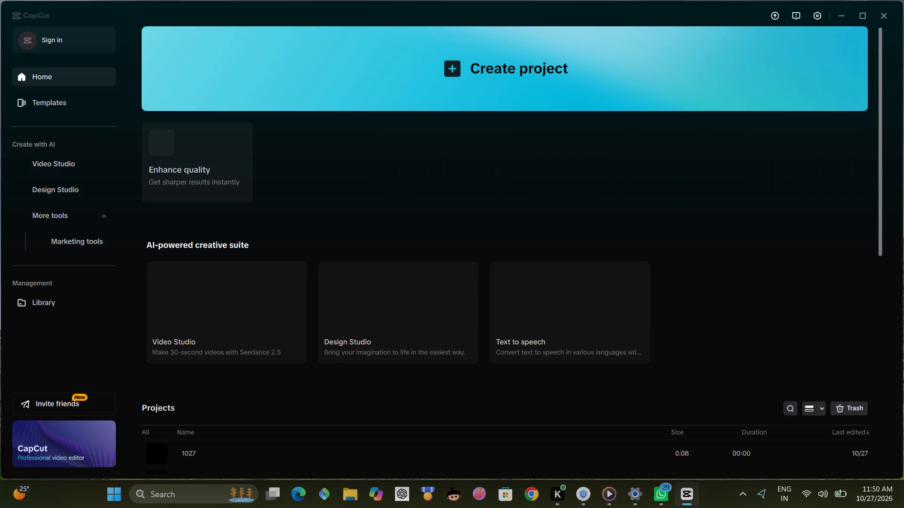
click(737, 53)
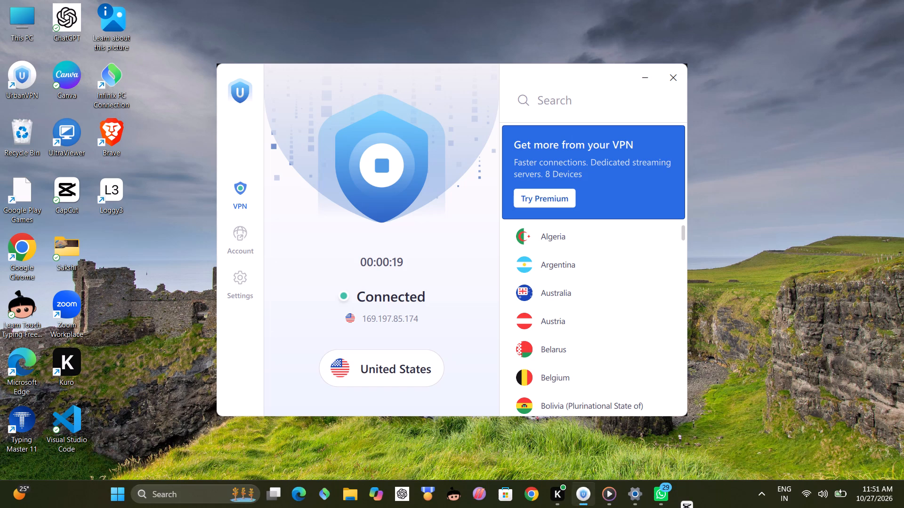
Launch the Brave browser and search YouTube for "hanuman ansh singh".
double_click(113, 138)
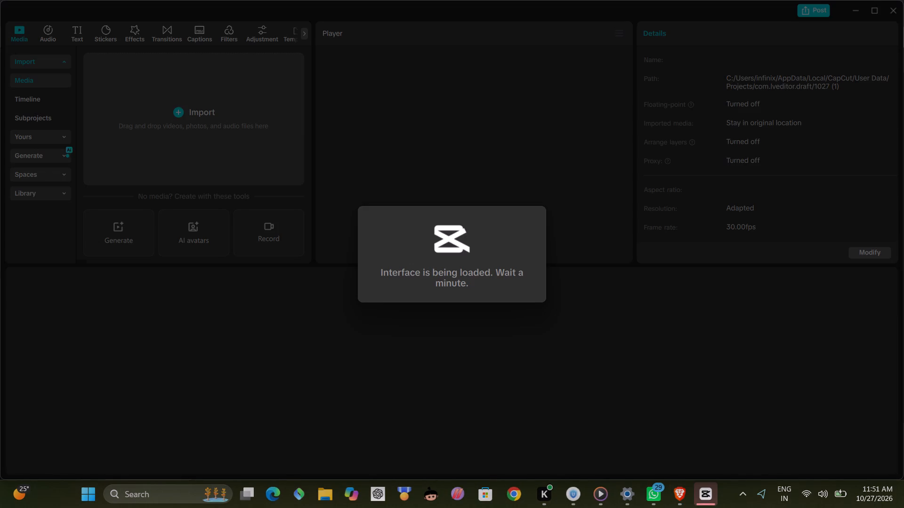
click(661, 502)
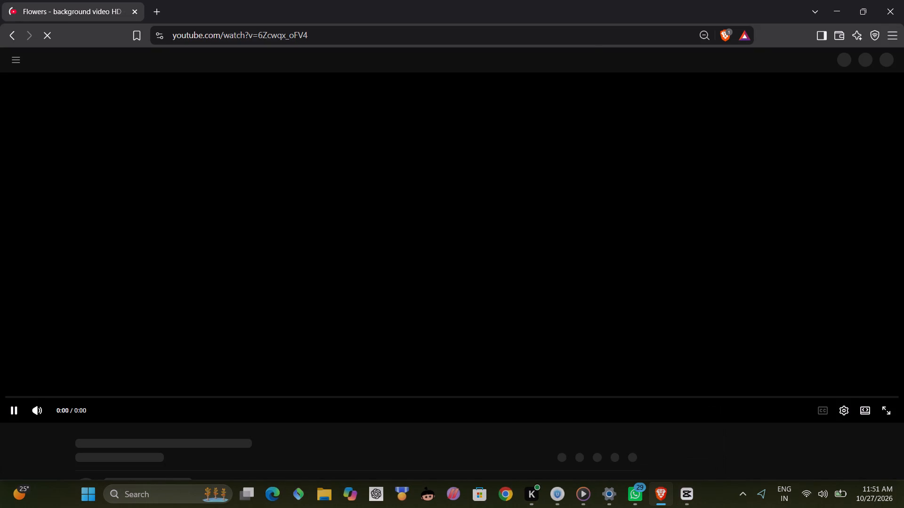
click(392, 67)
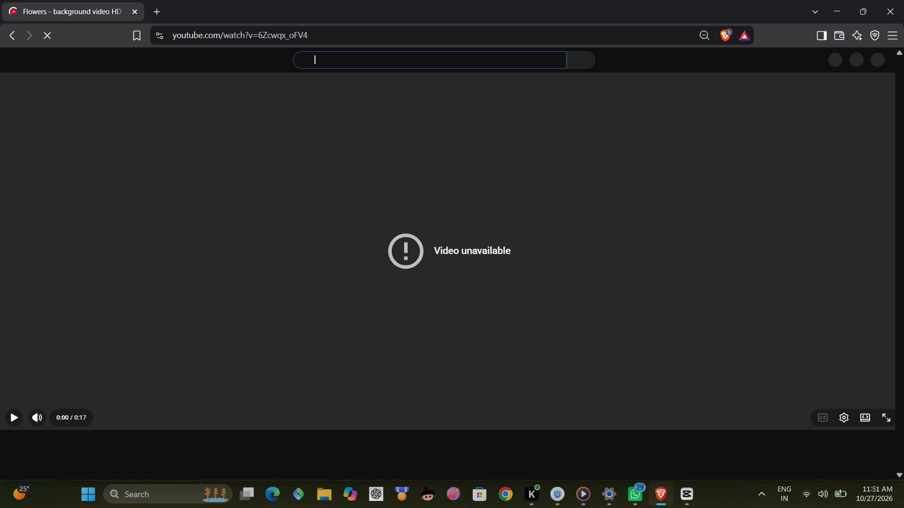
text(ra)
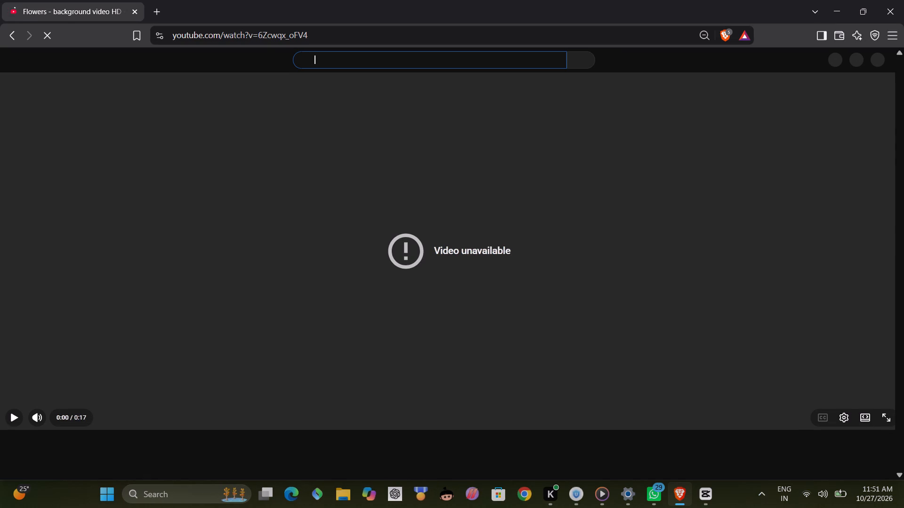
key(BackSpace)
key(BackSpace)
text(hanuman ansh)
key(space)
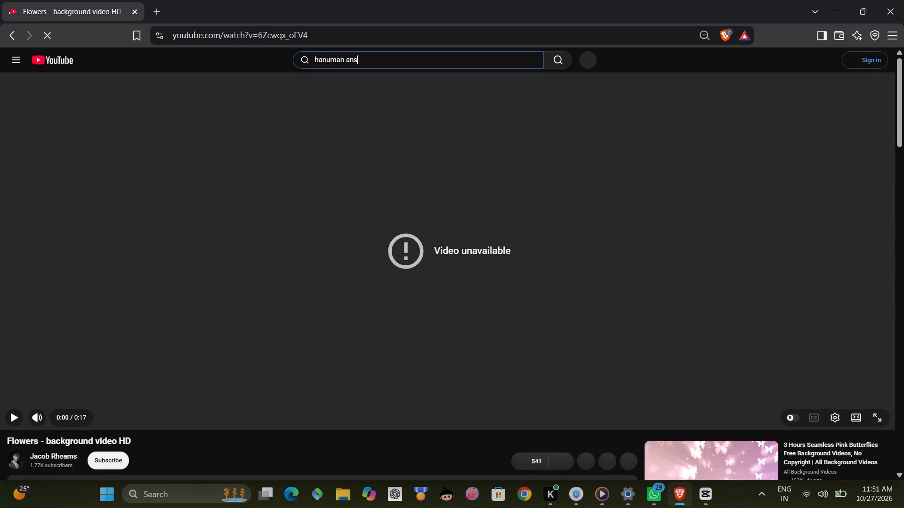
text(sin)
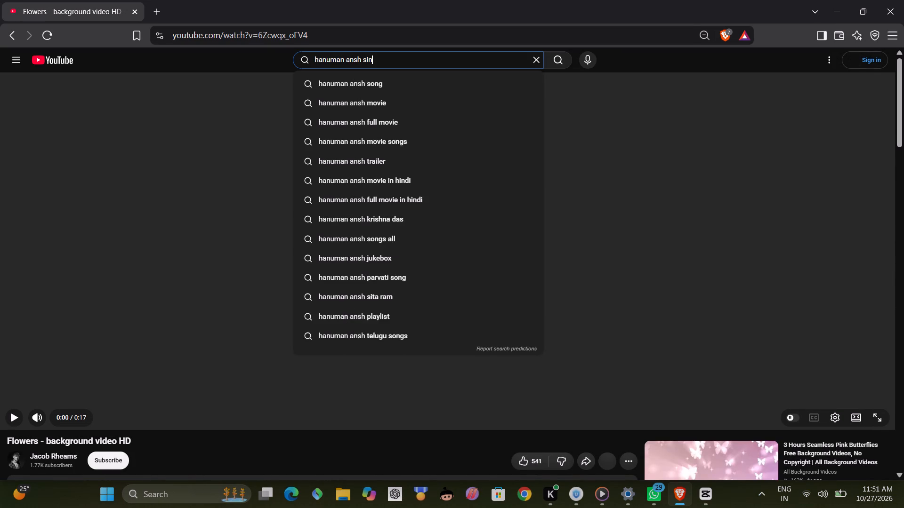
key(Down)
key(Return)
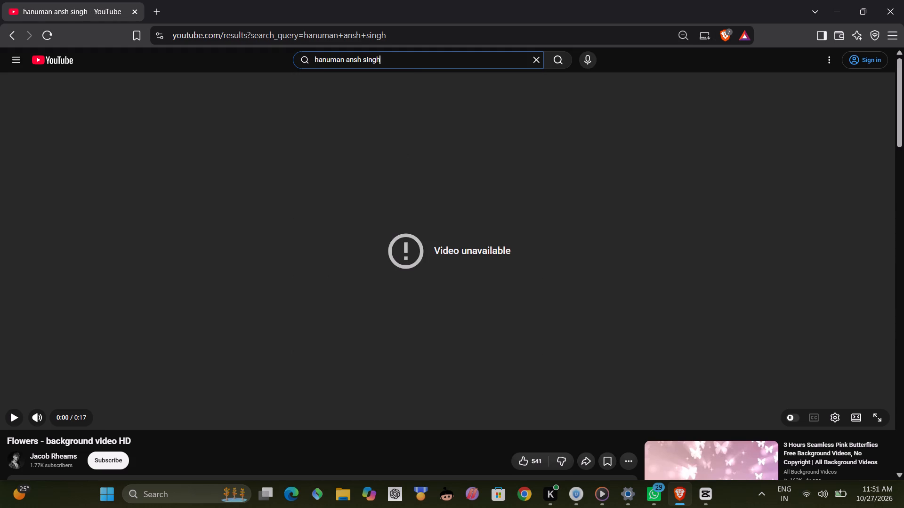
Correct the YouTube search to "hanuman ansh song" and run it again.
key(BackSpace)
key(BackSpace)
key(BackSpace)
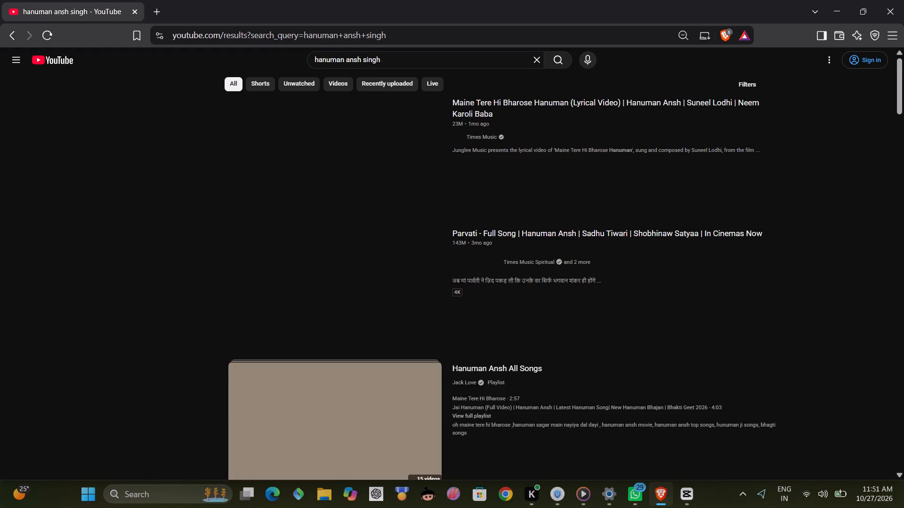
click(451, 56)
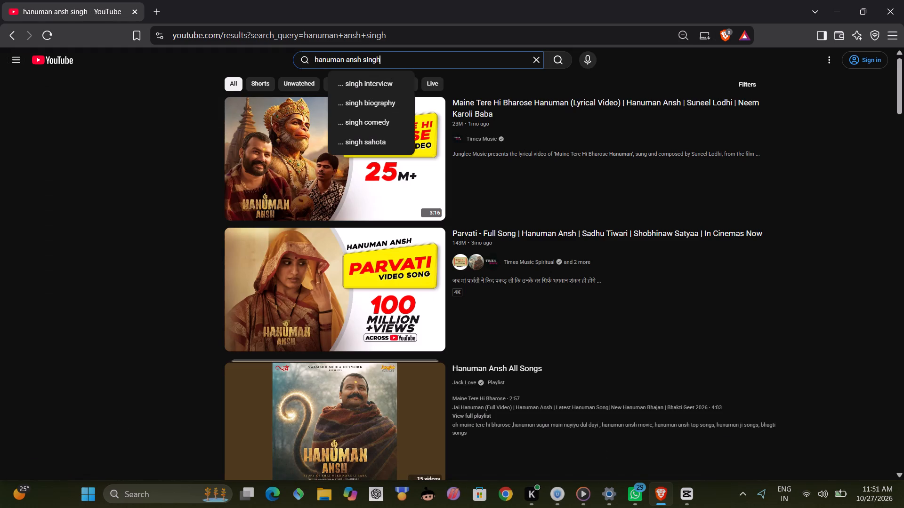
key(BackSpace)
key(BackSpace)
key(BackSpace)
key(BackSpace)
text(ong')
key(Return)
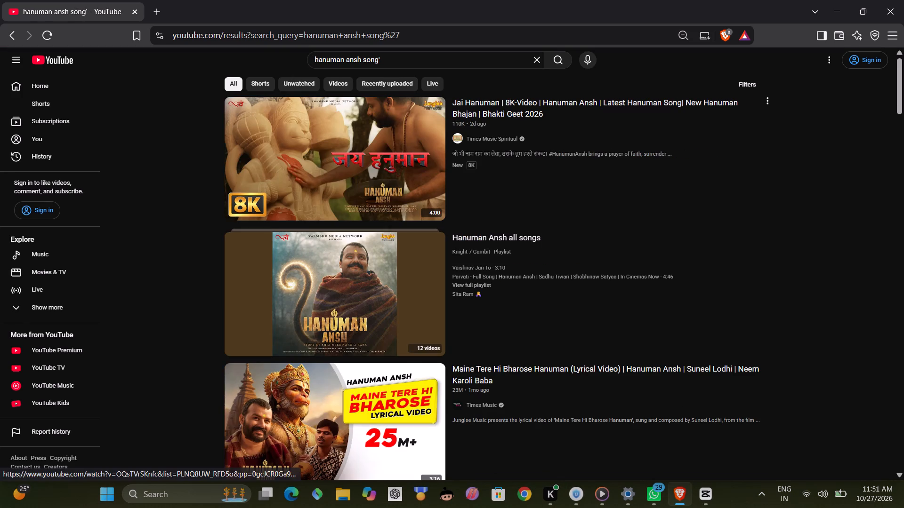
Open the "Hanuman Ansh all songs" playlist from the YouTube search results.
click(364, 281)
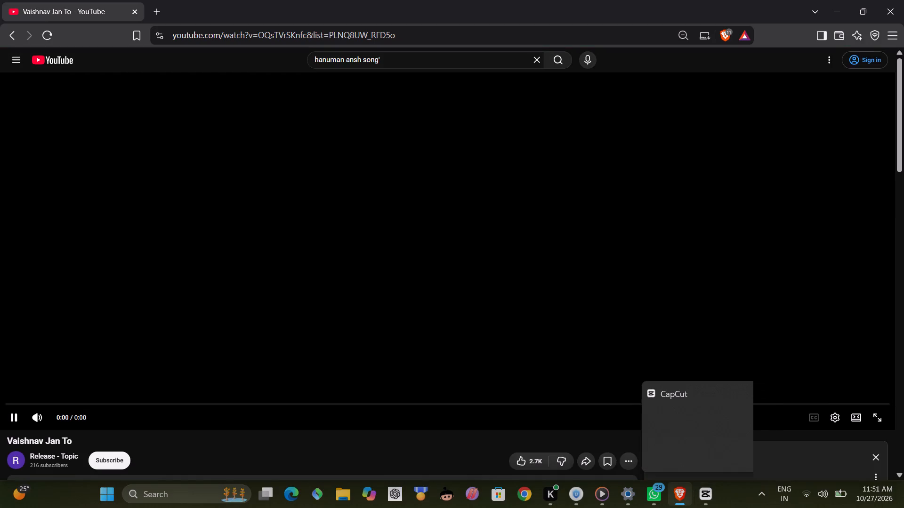
Switch to the open Windows Settings window and close it.
right_click(626, 493)
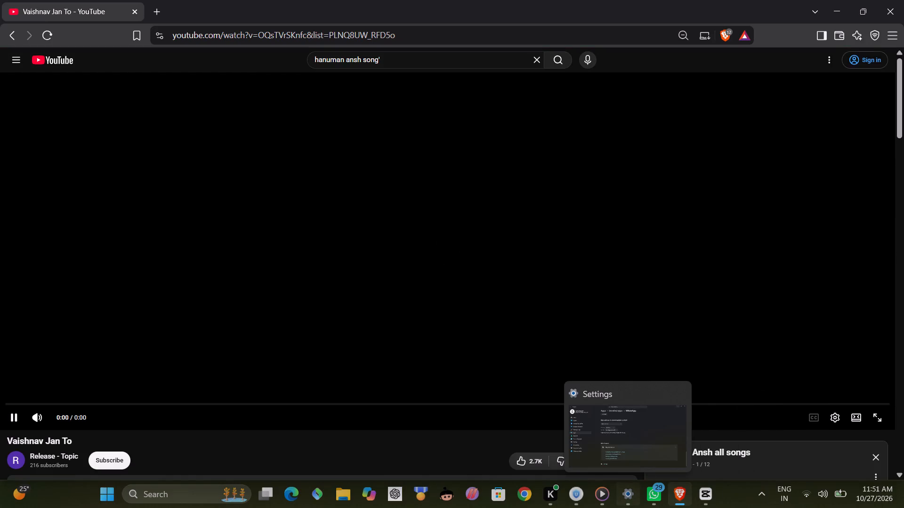
click(625, 493)
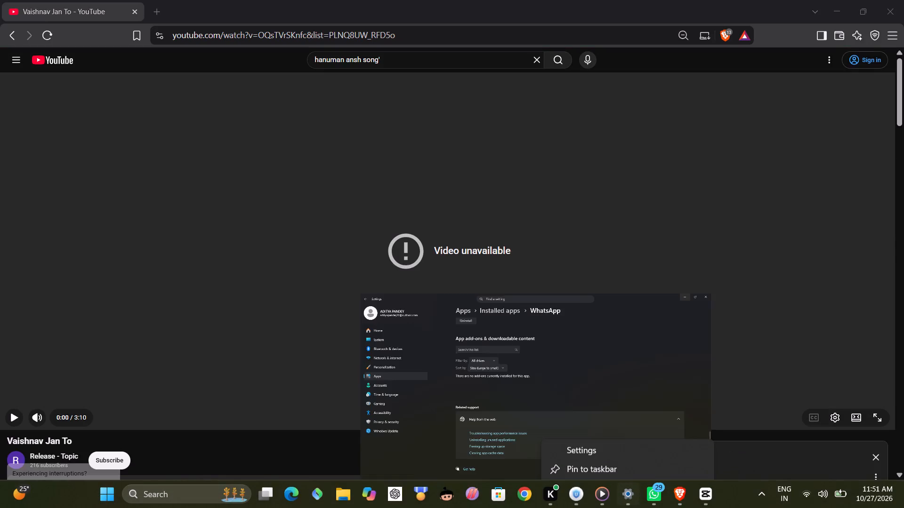
click(901, 1)
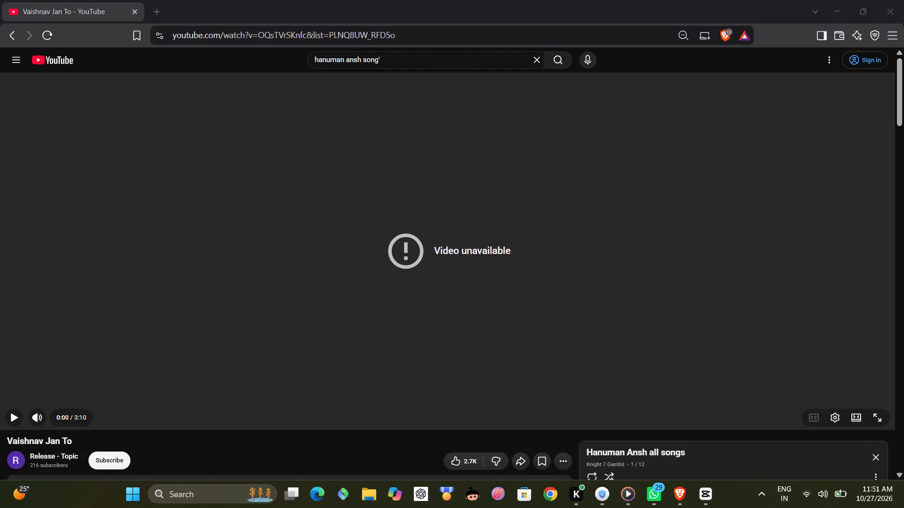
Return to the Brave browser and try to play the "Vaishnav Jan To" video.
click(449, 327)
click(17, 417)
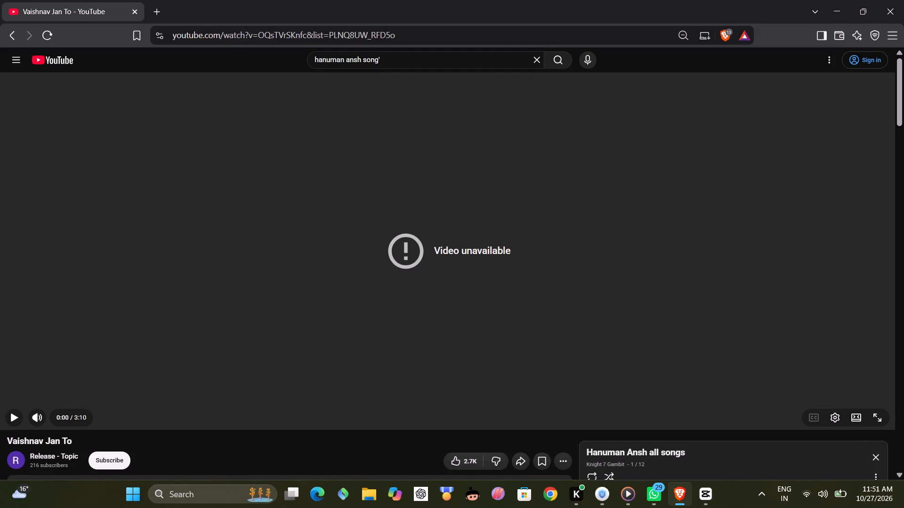
Remove the stray apostrophe from the YouTube query, search for "hanuman ansh song" and browse the results for a video.
click(408, 63)
key(BackSpace)
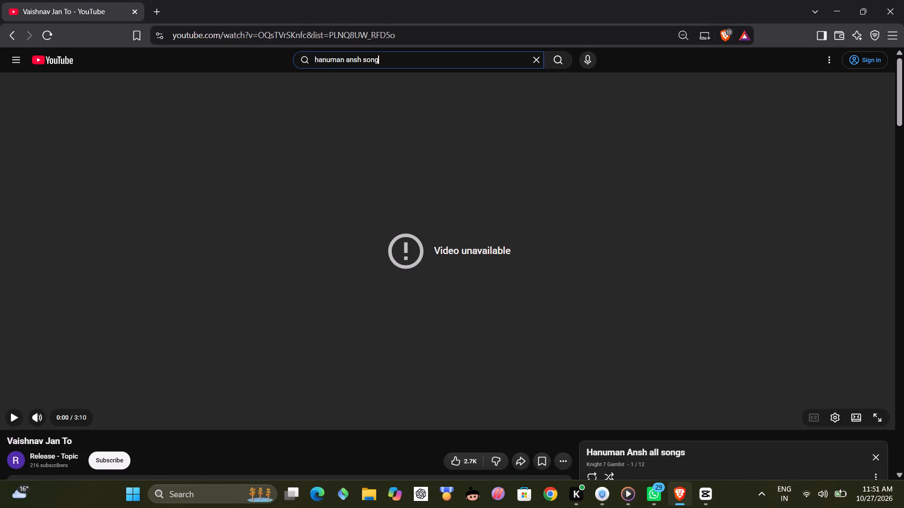
key(Return)
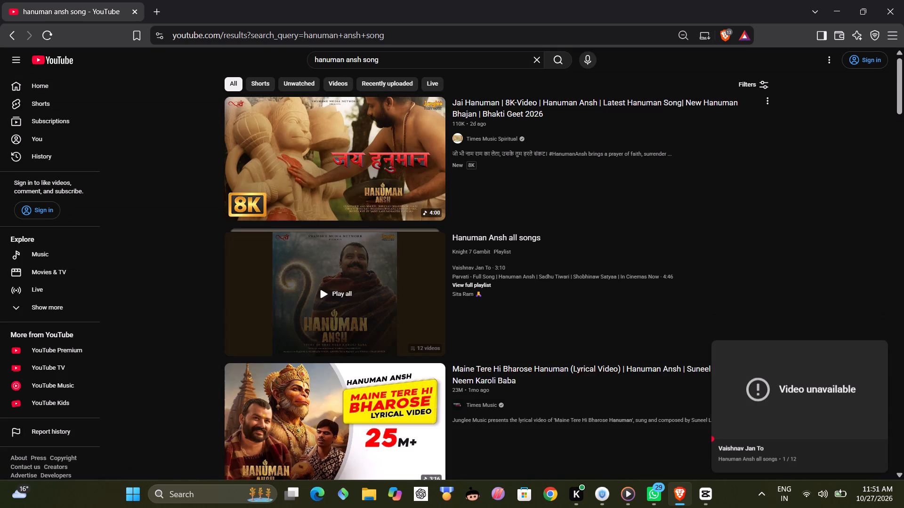
scroll(342, 408, down, 1)
scroll(361, 346, down, 3)
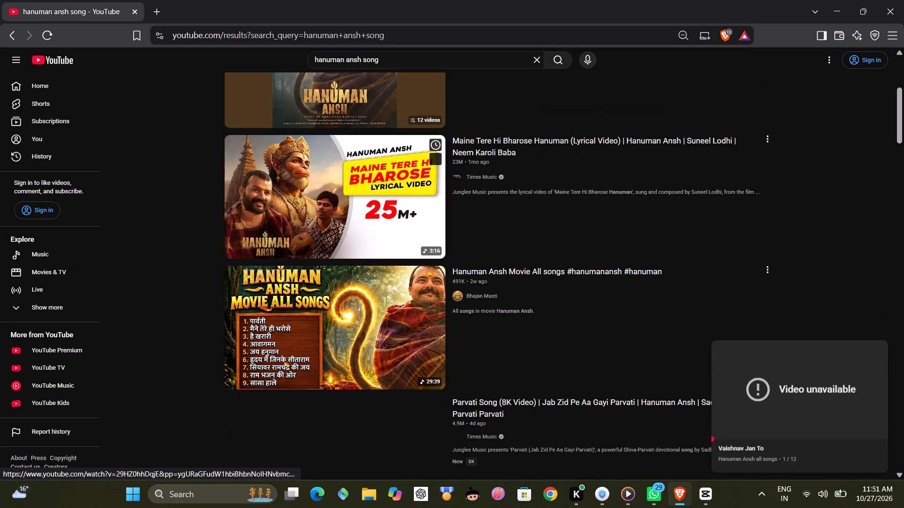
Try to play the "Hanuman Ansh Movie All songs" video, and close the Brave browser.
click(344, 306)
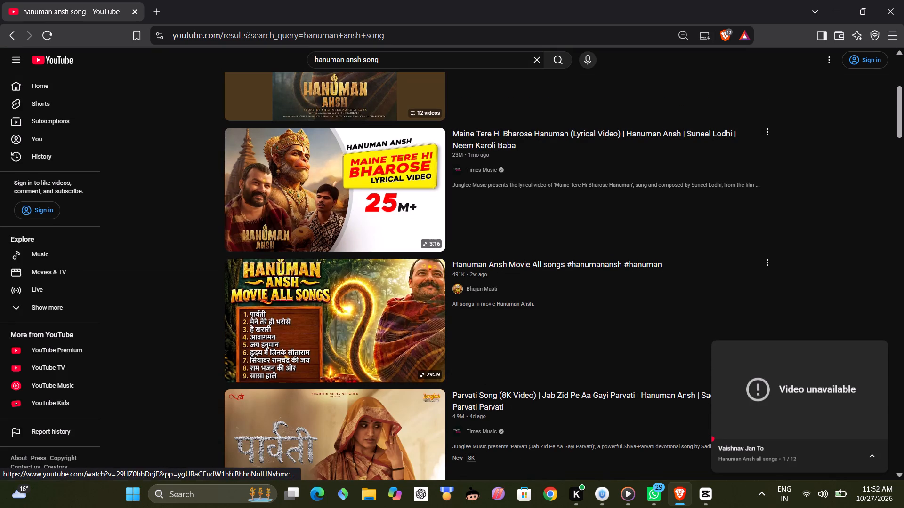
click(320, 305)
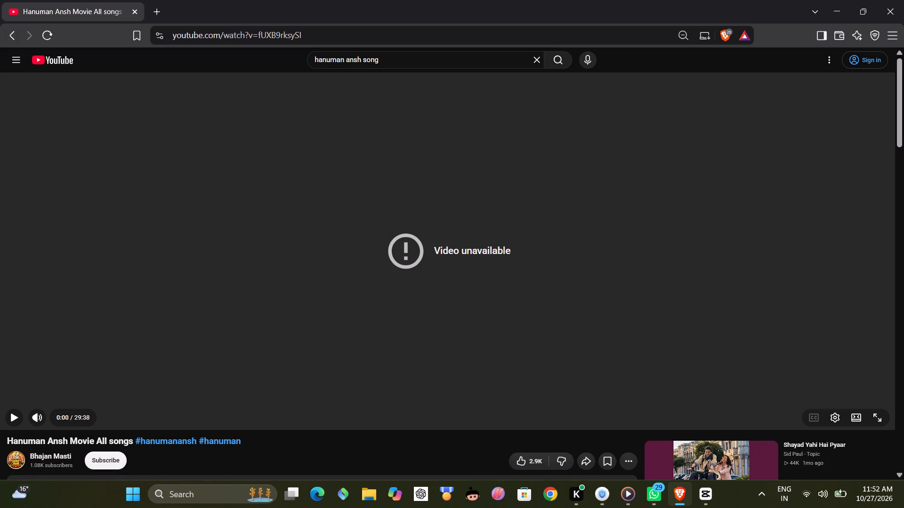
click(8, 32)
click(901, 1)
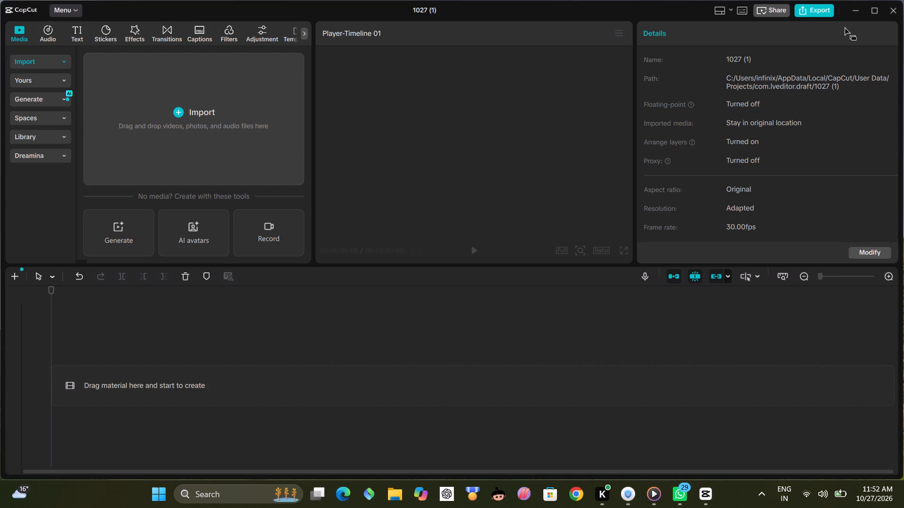
Minimise the CapCut project, launch Google Chrome and open YouTube.
click(850, 12)
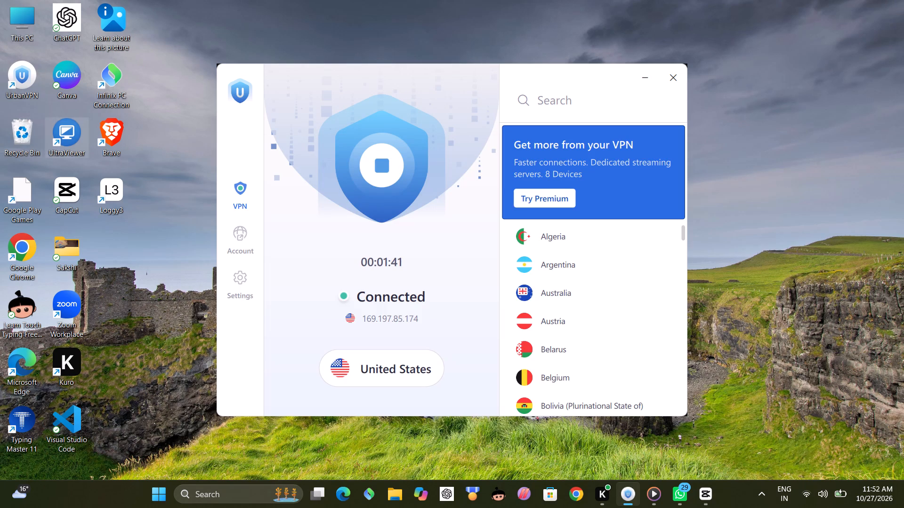
double_click(28, 266)
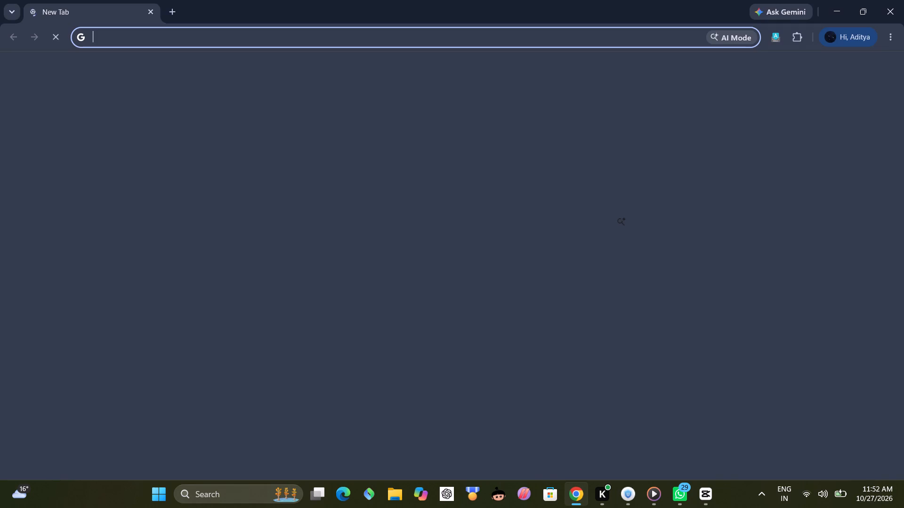
click(461, 325)
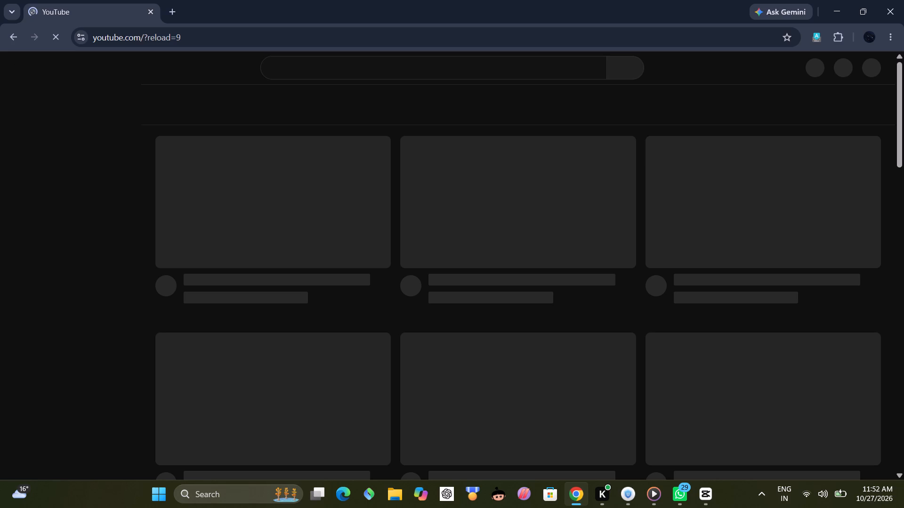
Search YouTube for "hanuman ansh song" using the matching search suggestion.
click(412, 69)
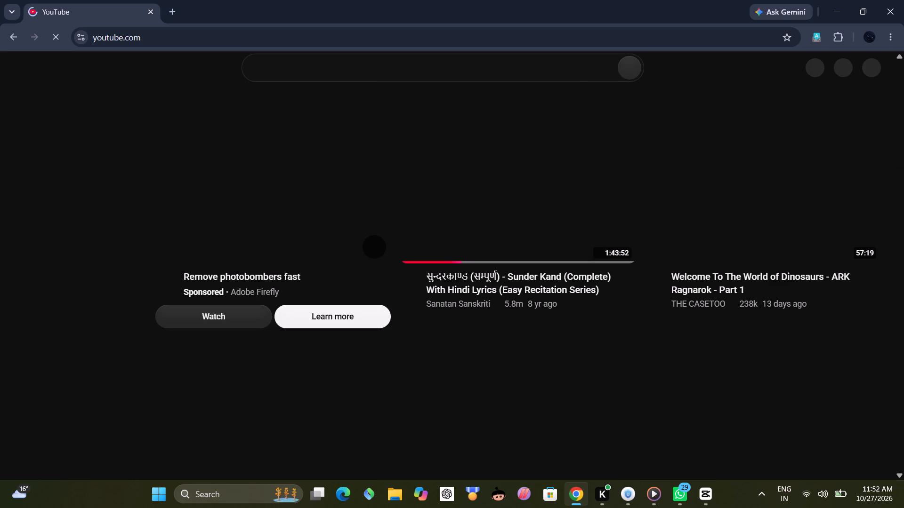
click(411, 70)
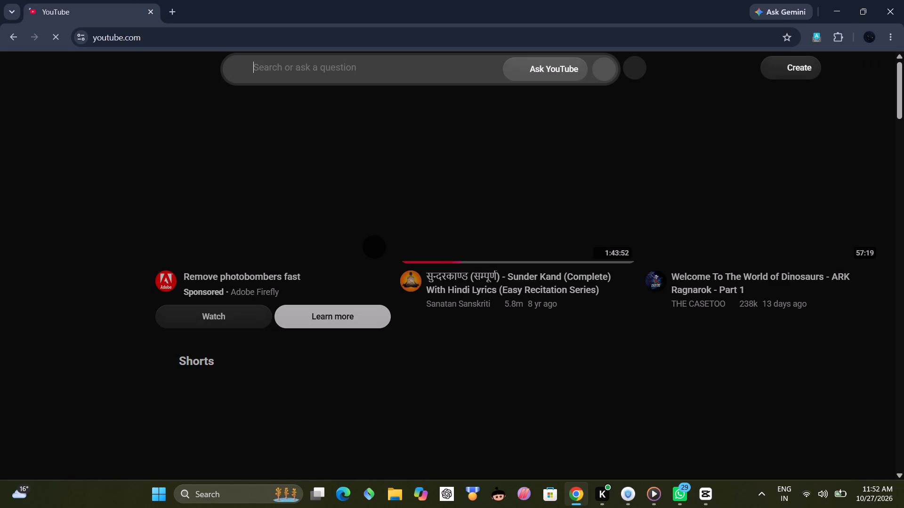
text(han)
text(uman ansh so)
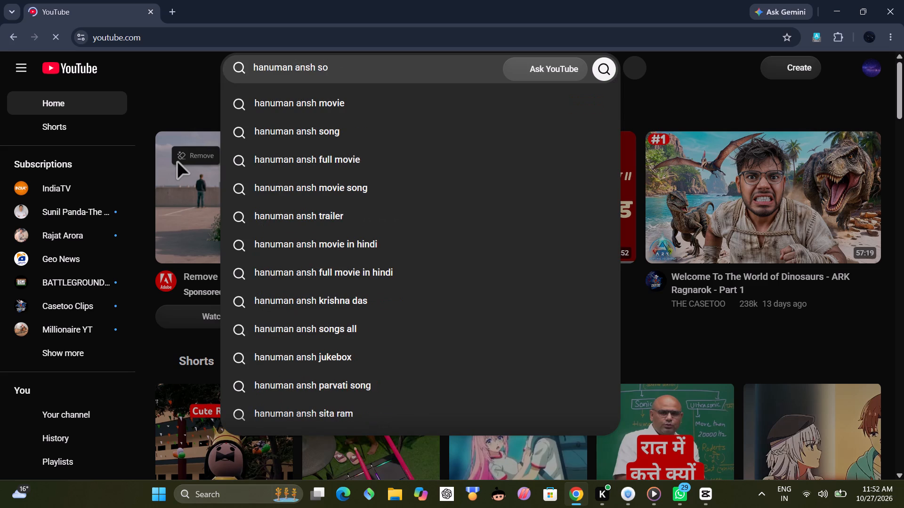
key(Down)
key(Down)
key(Up)
key(Up)
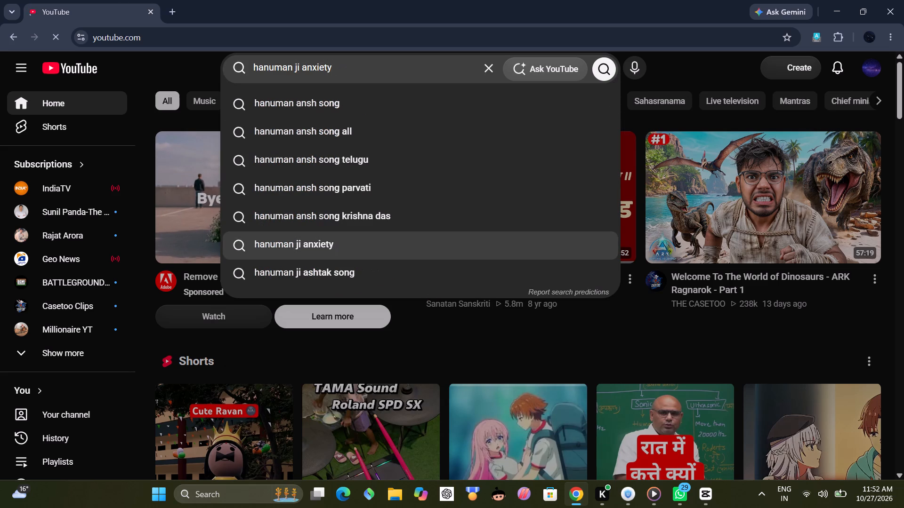
key(Down)
key(Down)
key(Up)
key(Up)
key(Up)
key(Up)
key(Up)
key(Up)
key(Up)
key(Up)
key(Up)
key(Up)
key(Up)
key(Up)
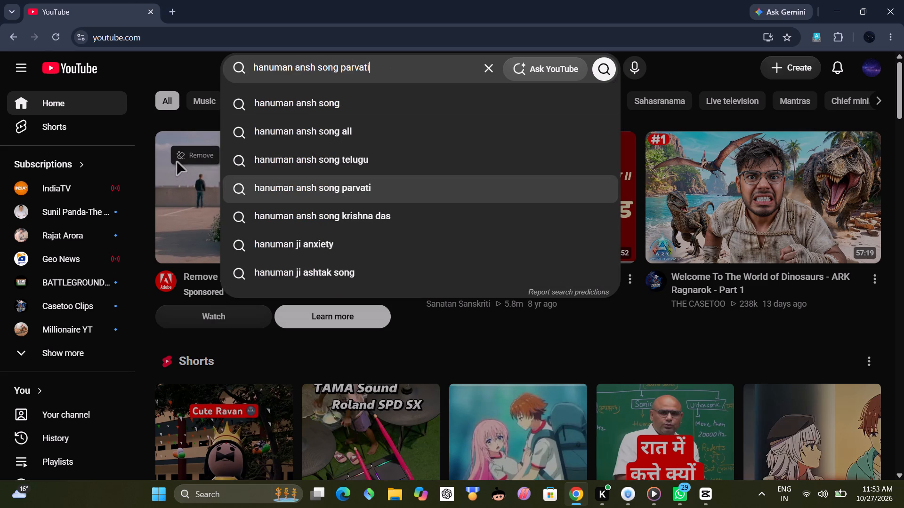
key(Up)
key(Up)
key(Up)
key(Return)
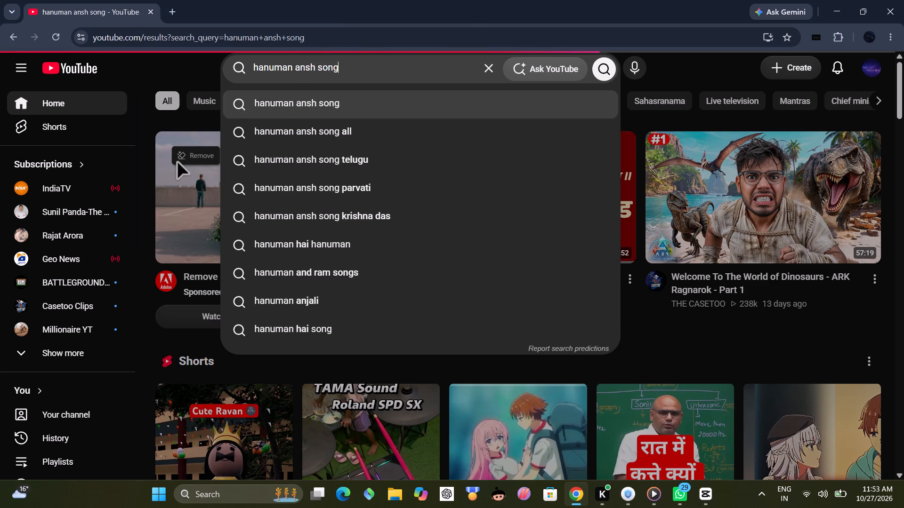
Open the "Hanuman Ansh all songs" playlist from the results and skip the advertiser survey.
click(266, 374)
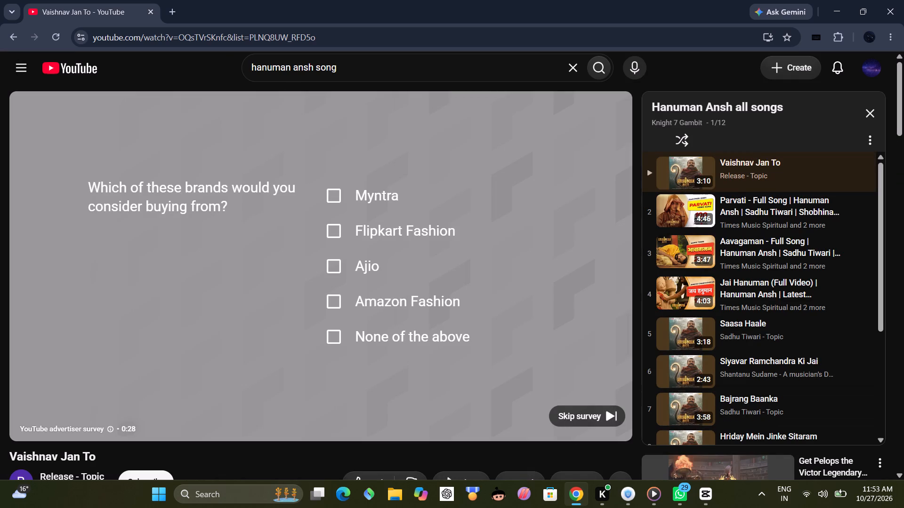
click(581, 416)
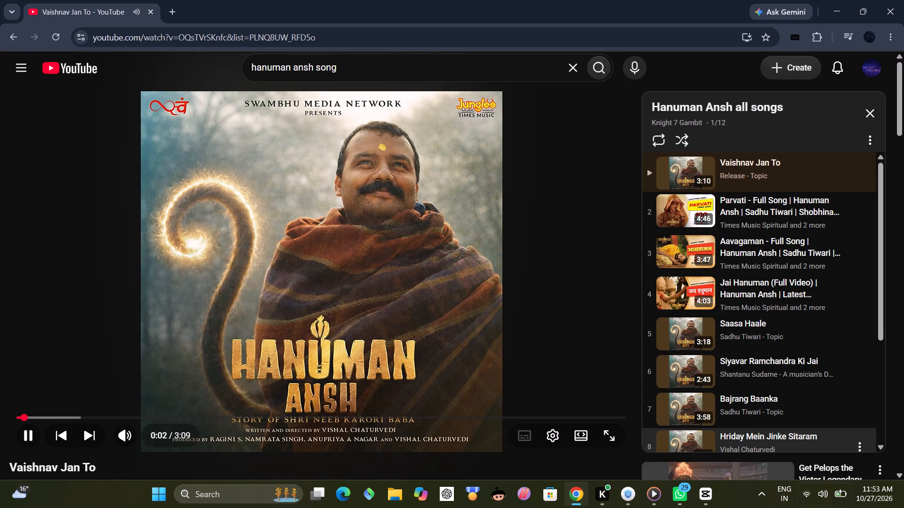
Turn on Bluetooth in the Windows quick settings and return to the video.
click(817, 496)
click(778, 263)
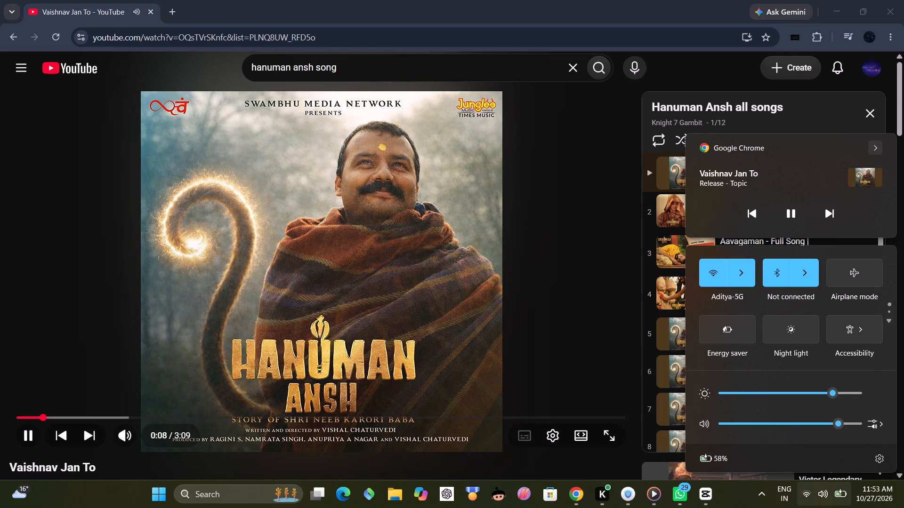
click(145, 433)
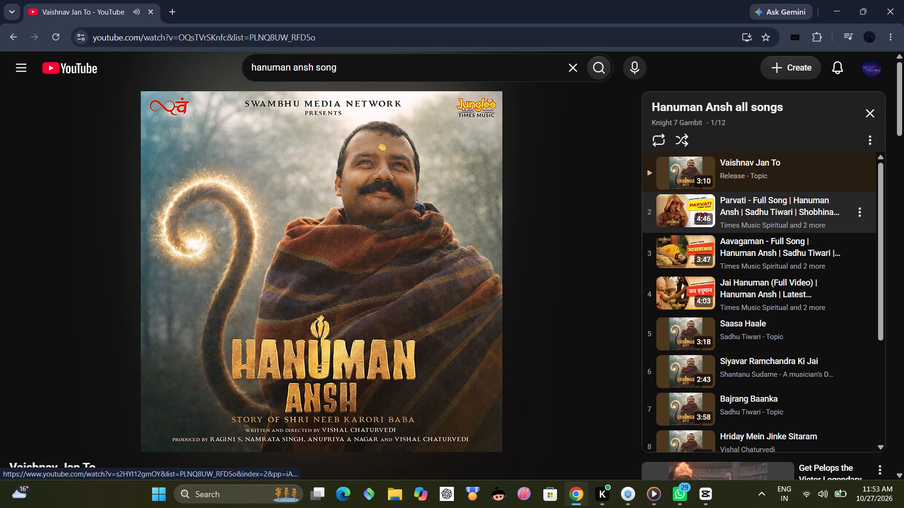
Play "Aavagaman - Full Song" from the playlist and skip the adverts before it.
click(729, 244)
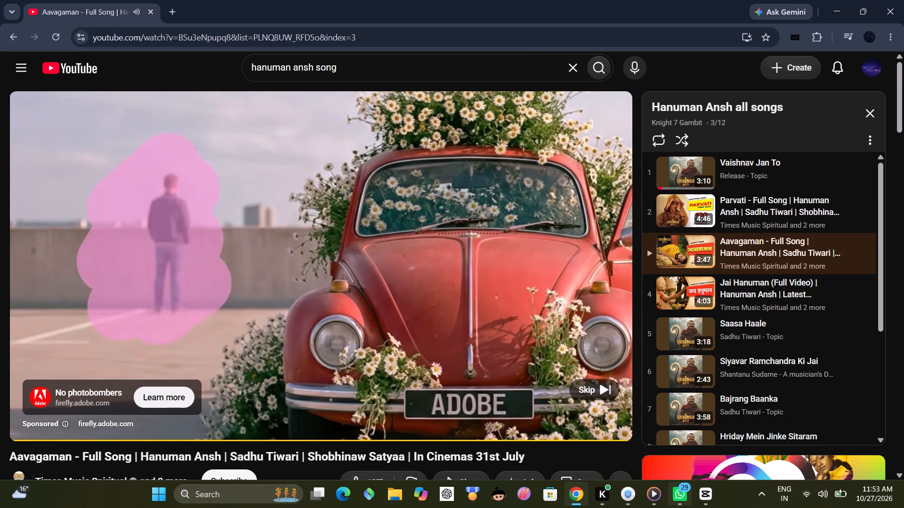
click(700, 498)
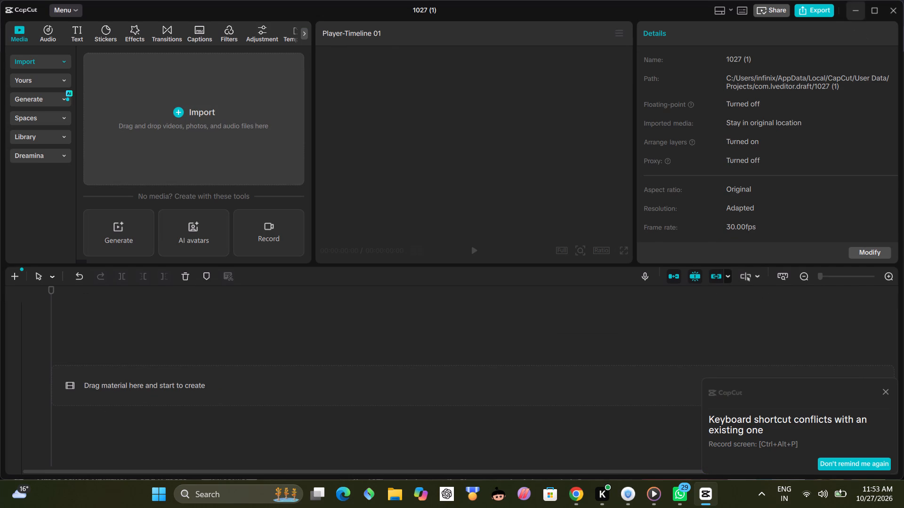
click(576, 492)
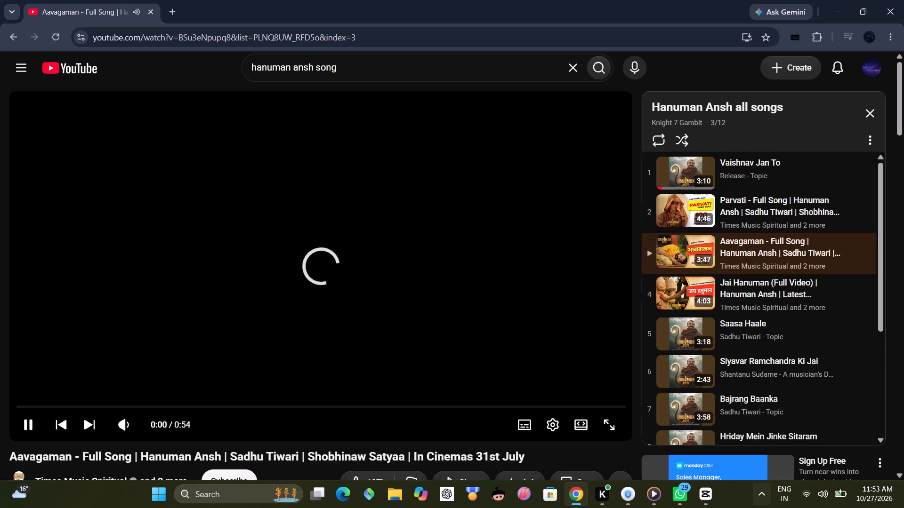
click(709, 500)
click(581, 496)
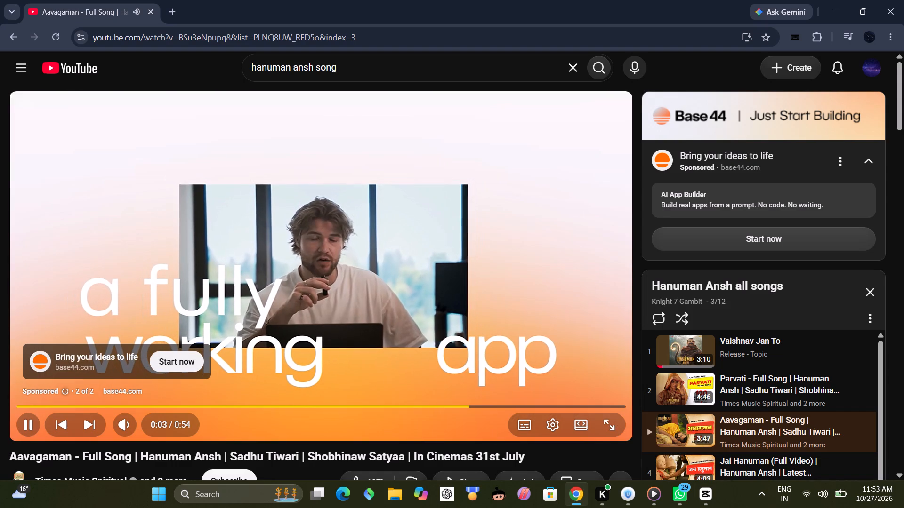
click(603, 389)
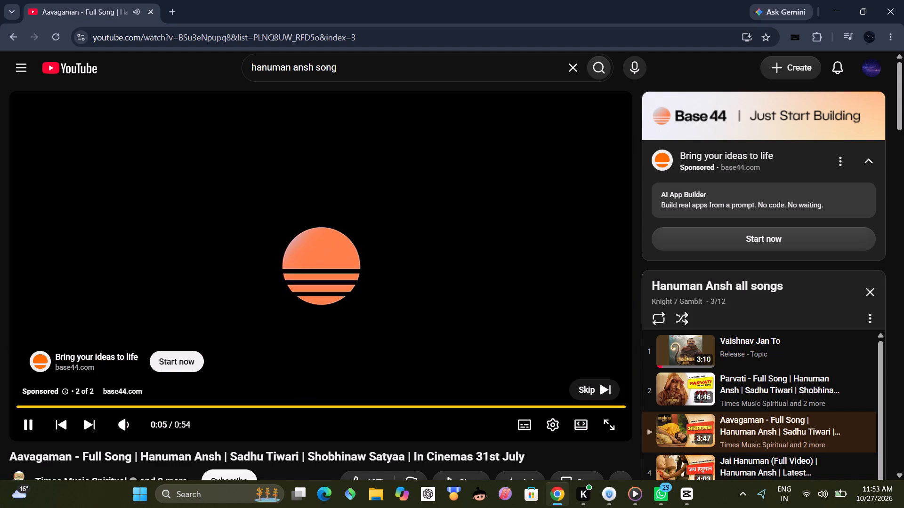
Switch back to the empty project in CapCut.
click(690, 496)
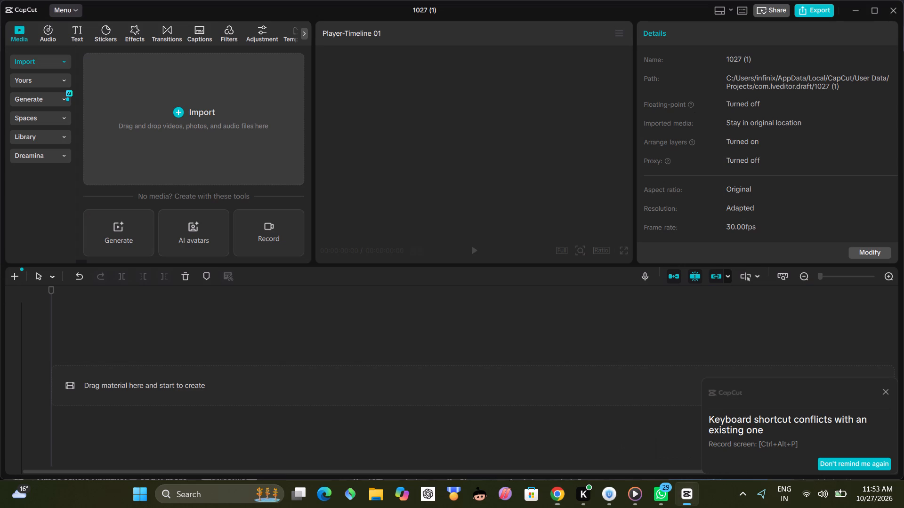
Import the video VID-20261027-WA0001 from the Downloads folder into the project's media.
click(178, 114)
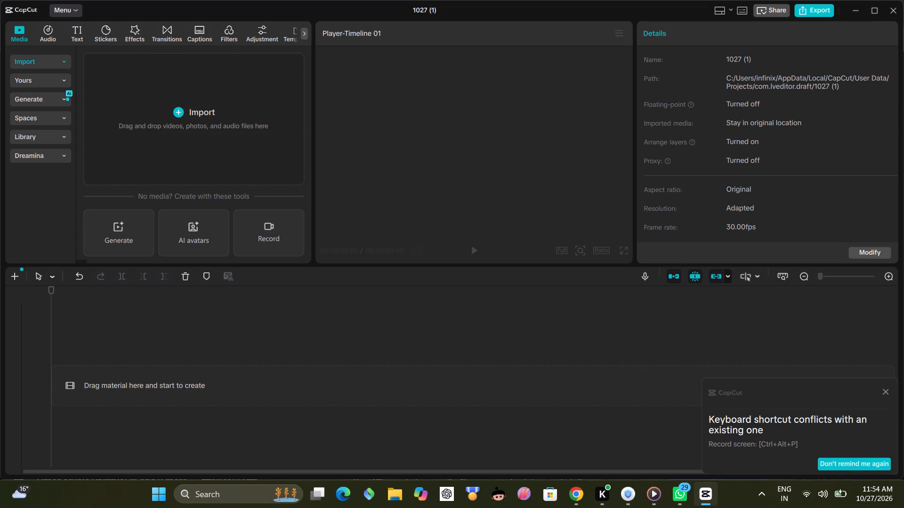
click(172, 132)
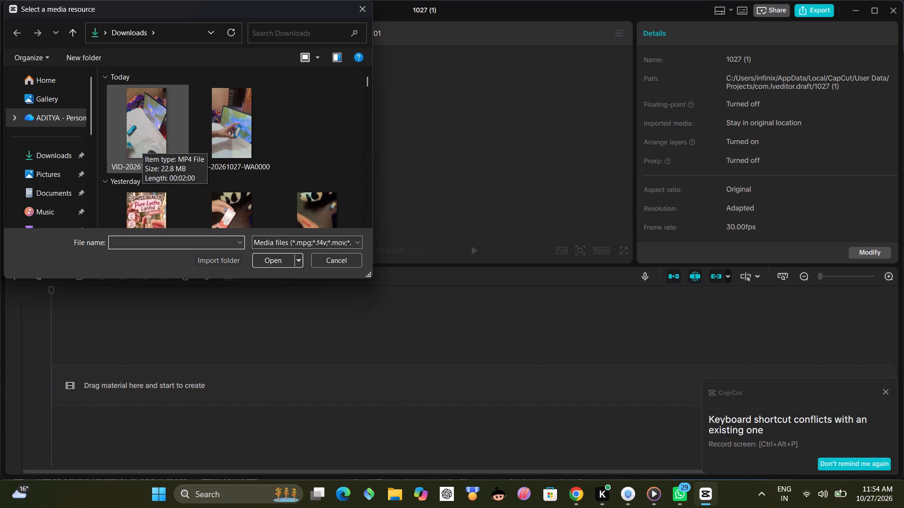
click(154, 143)
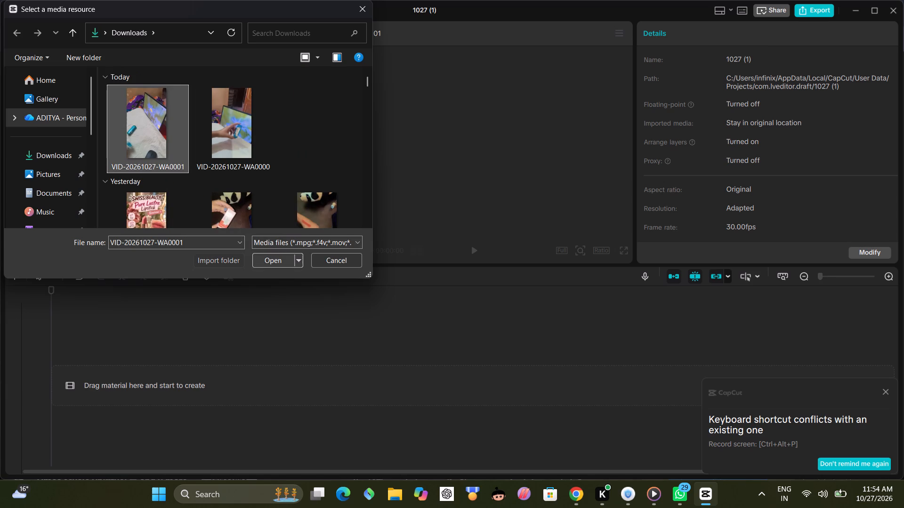
click(266, 260)
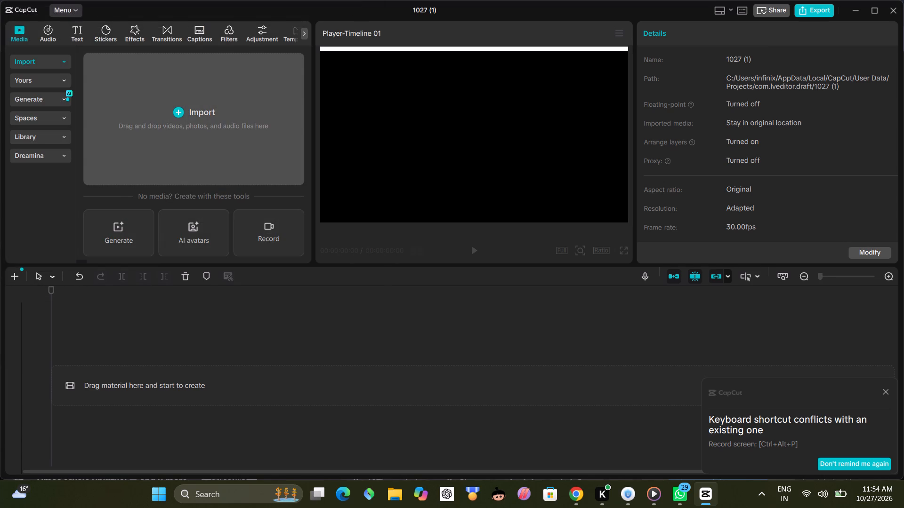
Import the second video, VID-20261027-WA0000, from the Downloads folder into the project's media.
click(105, 56)
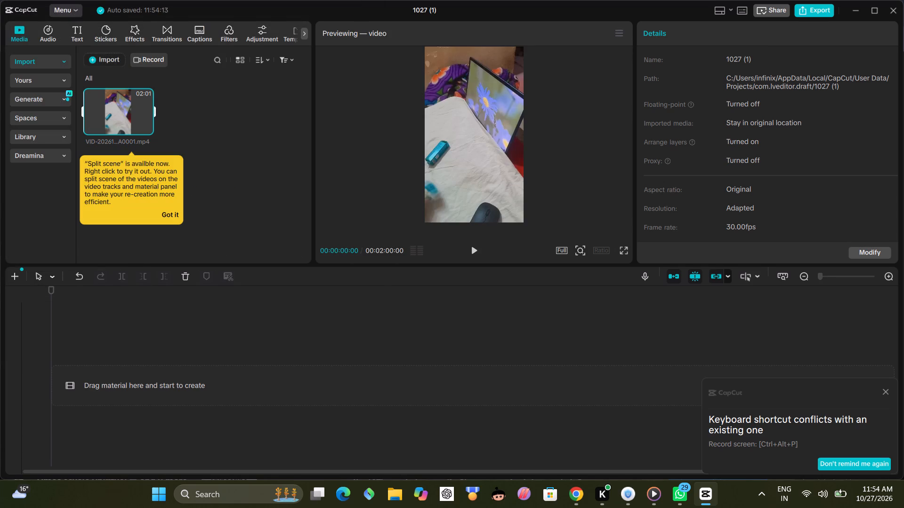
click(158, 87)
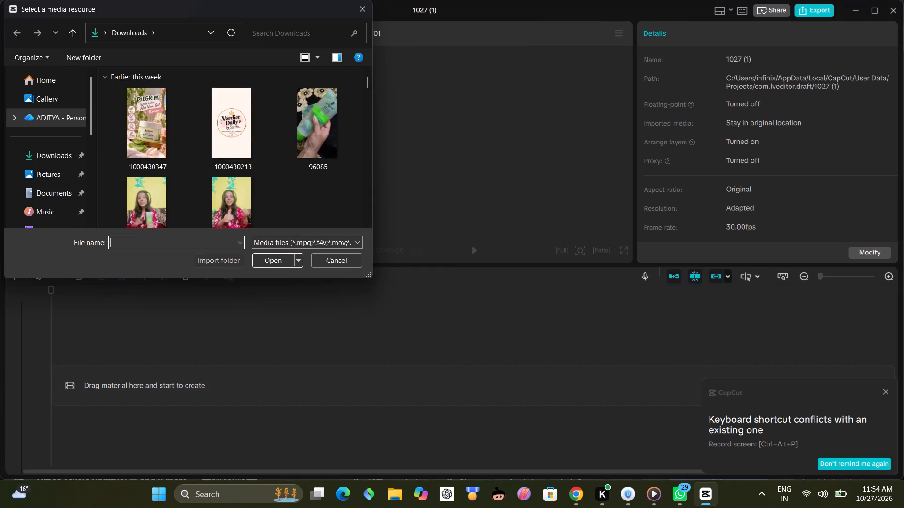
click(236, 135)
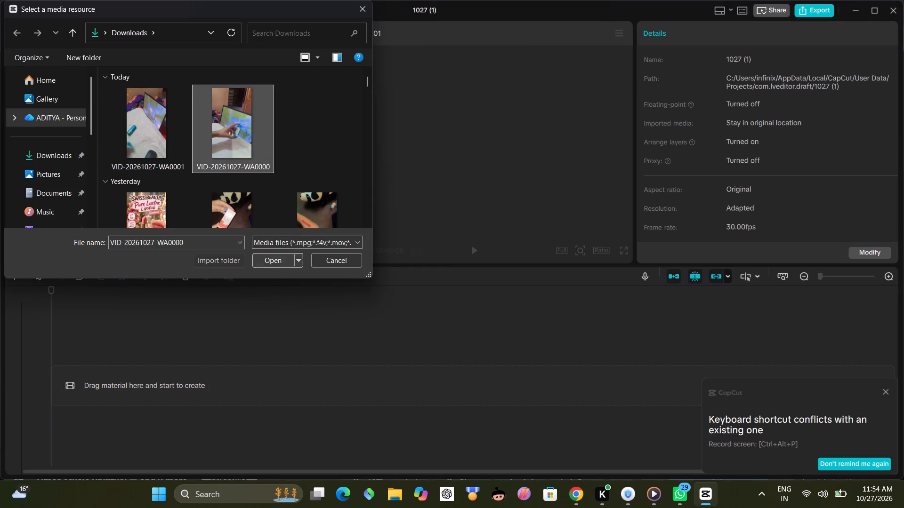
click(271, 258)
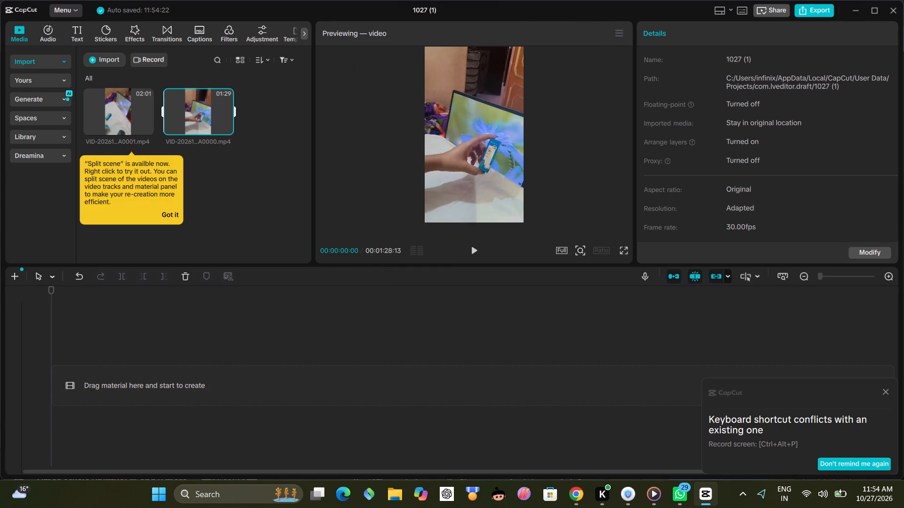
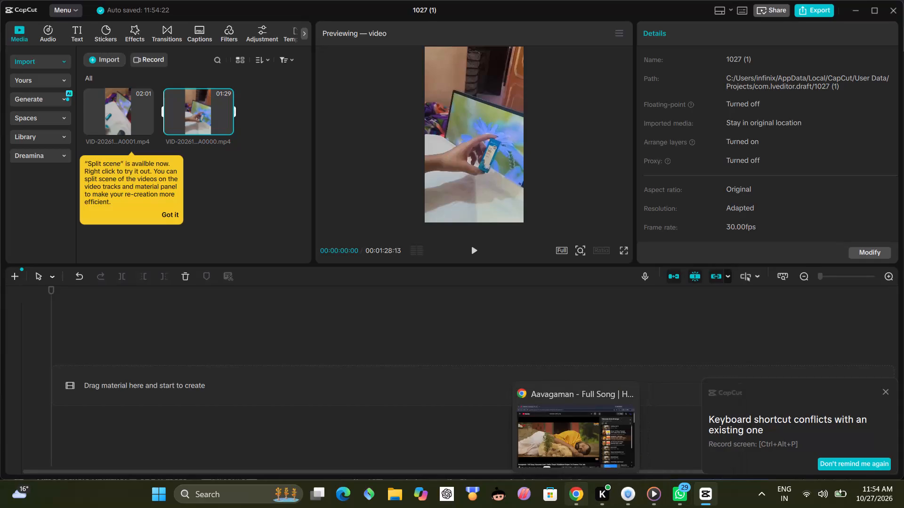
Switch to Chrome and, in a new tab, change Google to the second of the other signed-in accounts listed.
click(573, 494)
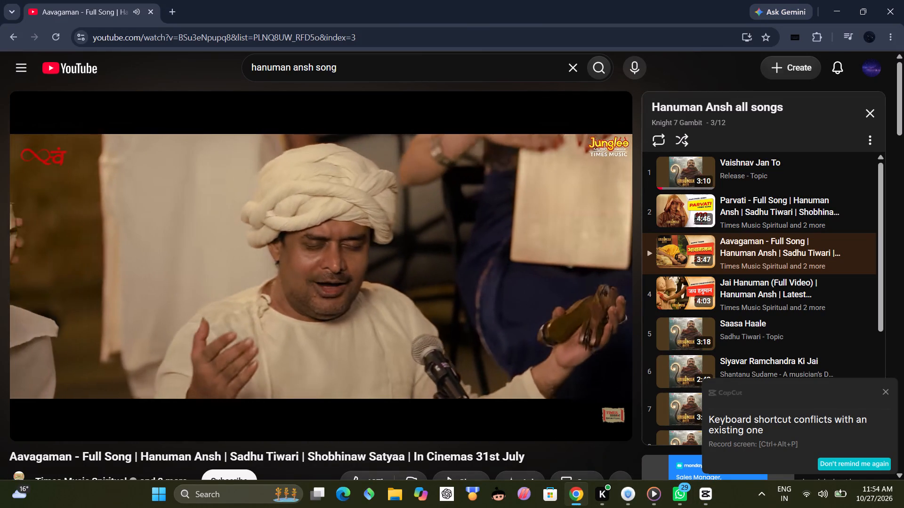
click(171, 15)
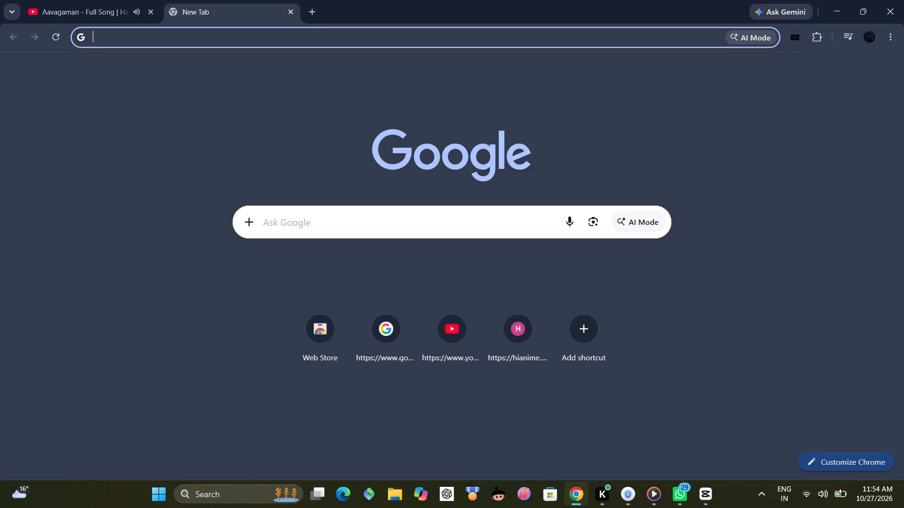
click(890, 70)
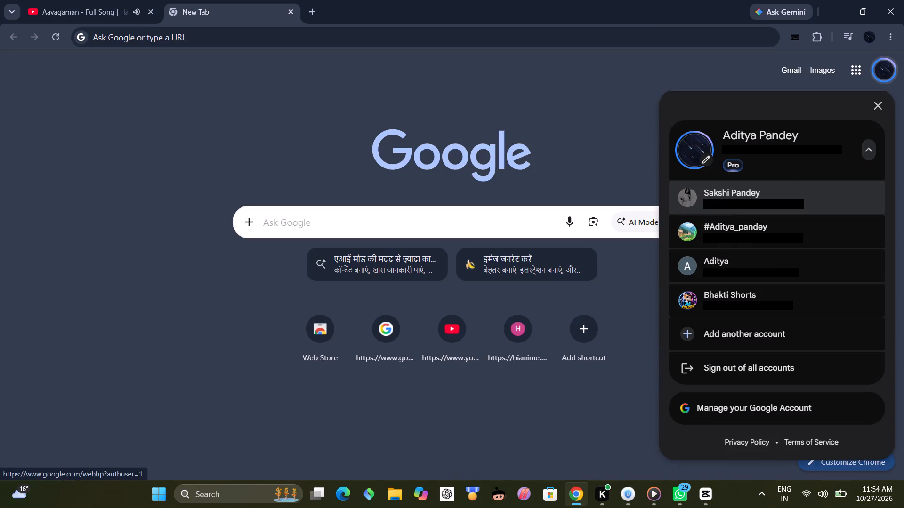
click(749, 235)
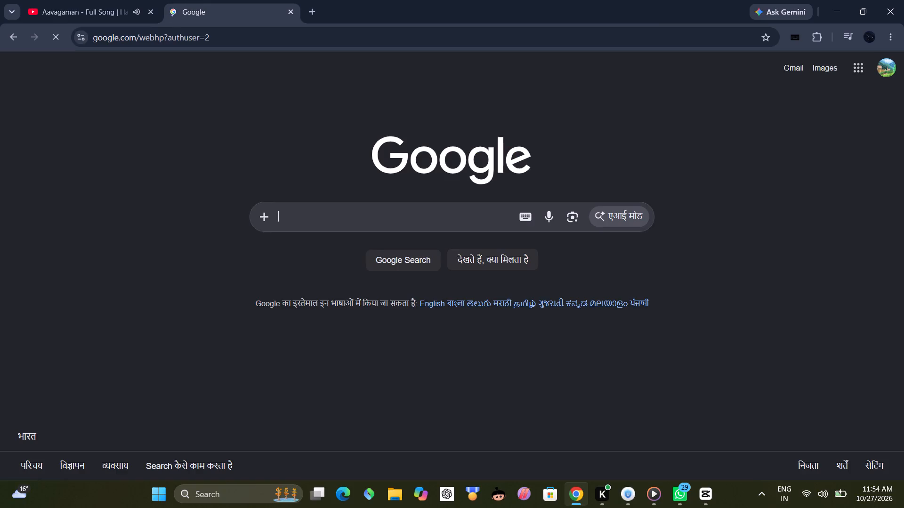
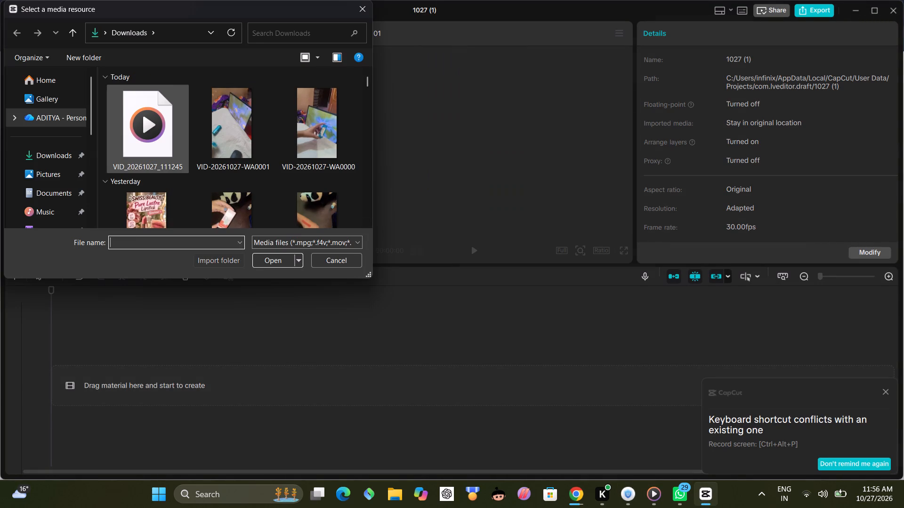
Import the video VID_20261027_111245 from the Downloads folder into the project's media.
click(168, 140)
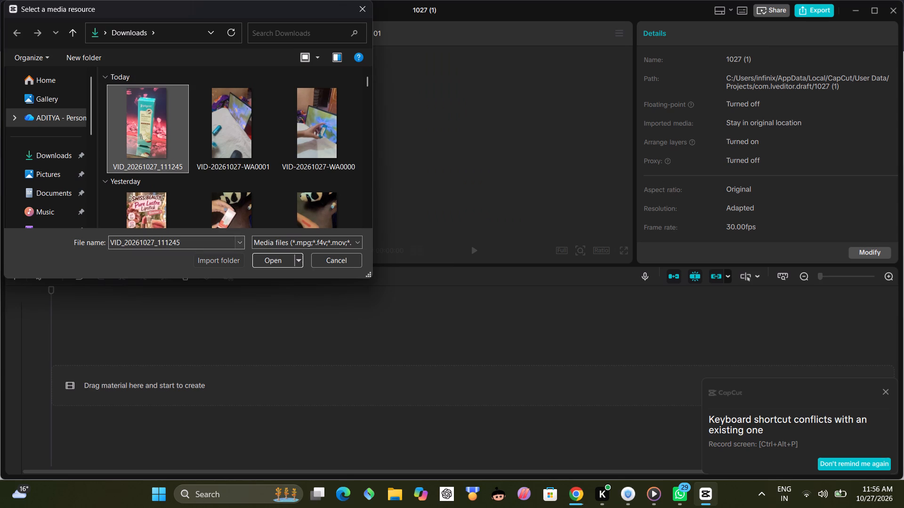
click(280, 261)
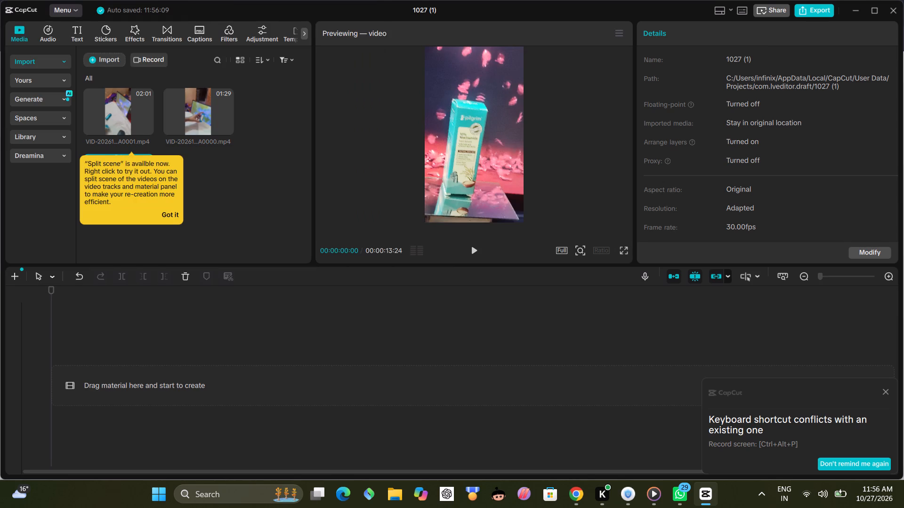
click(209, 158)
Import the video VID_20261027_111134 from the Downloads folder and dismiss the "Split scene" tip.
click(115, 58)
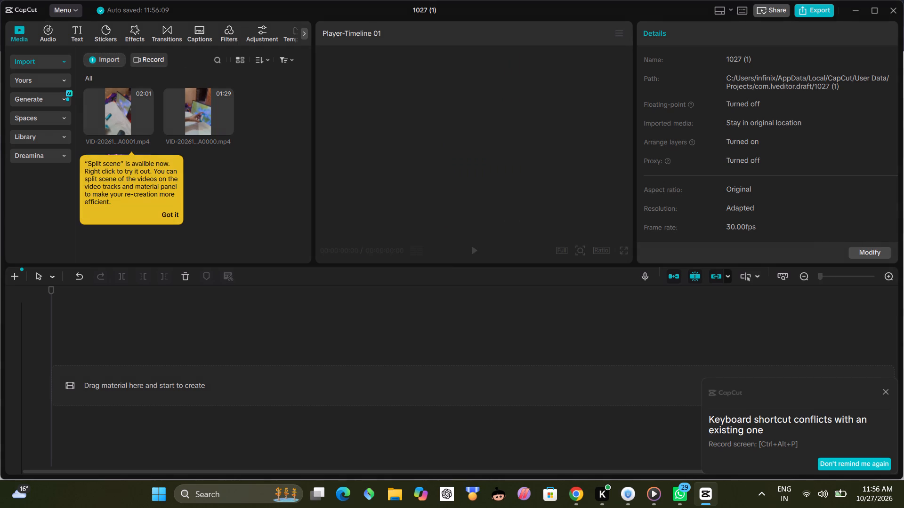
click(116, 83)
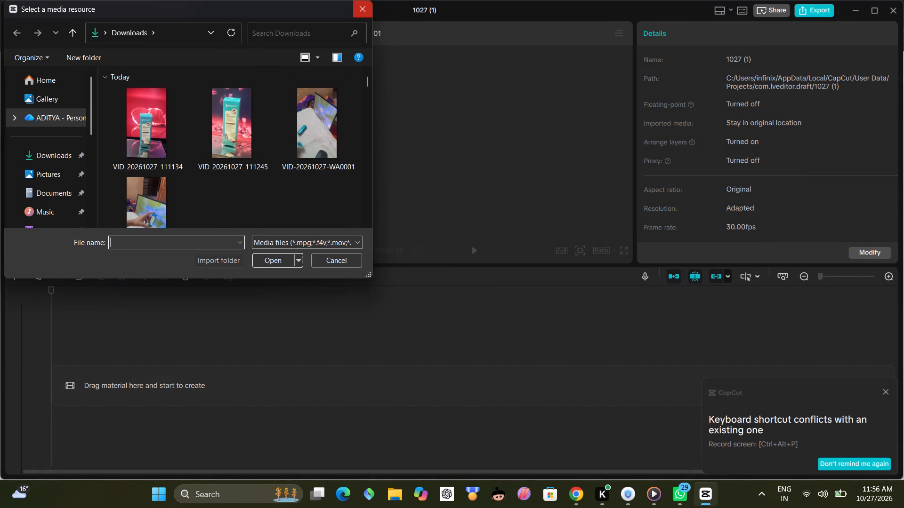
click(143, 113)
click(285, 260)
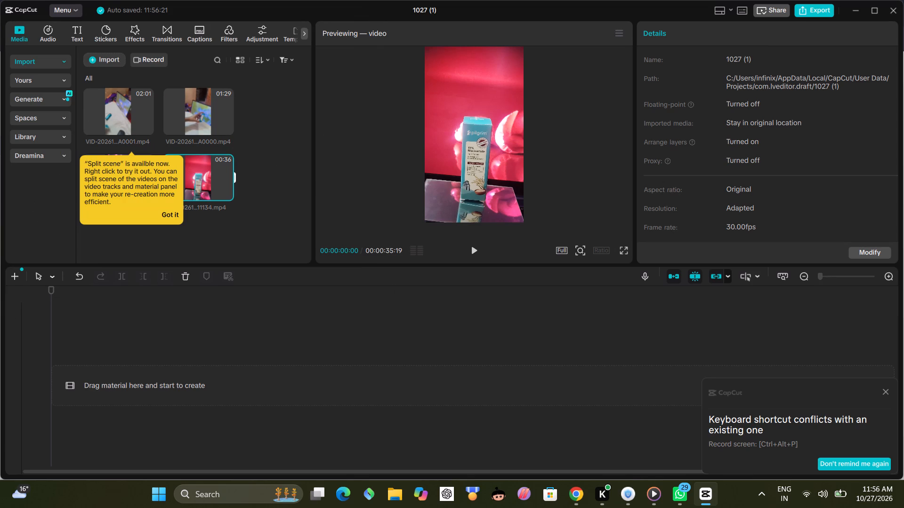
click(264, 160)
click(166, 219)
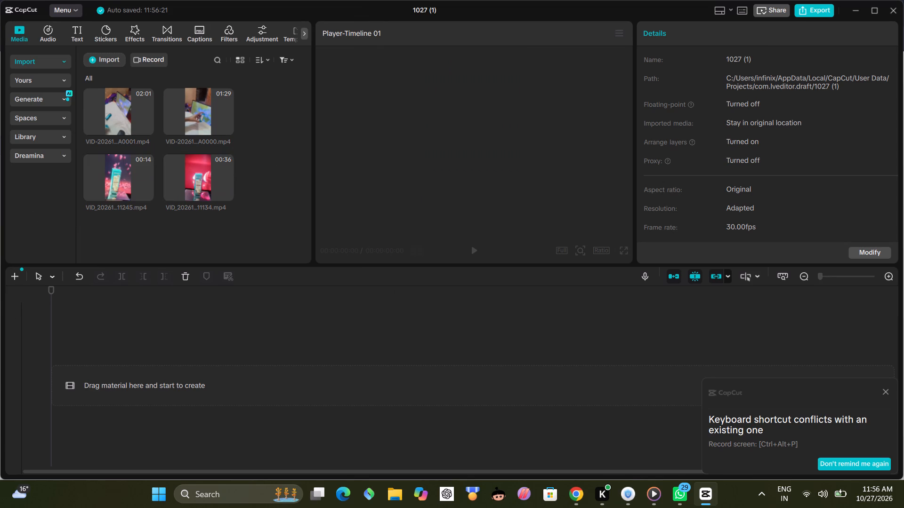
Add VID_20261027_111134 to the empty timeline.
click(194, 171)
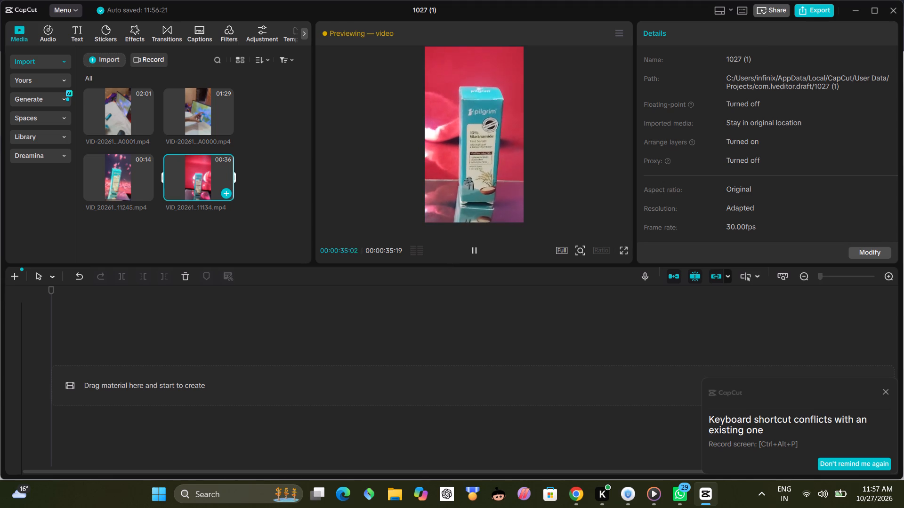
click(227, 195)
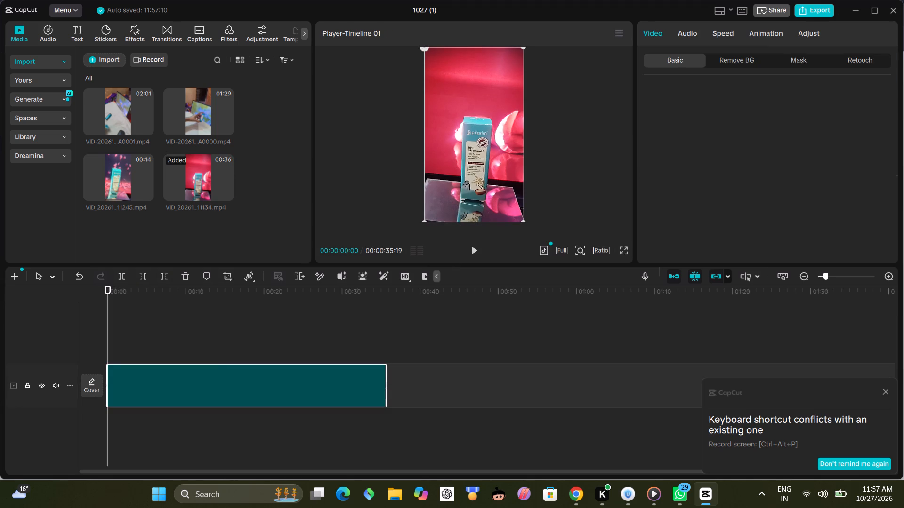
Split the VID_20261027_111134 clip at about 31 s, delete the part before the cut, and briefly play the remainder.
key(b)
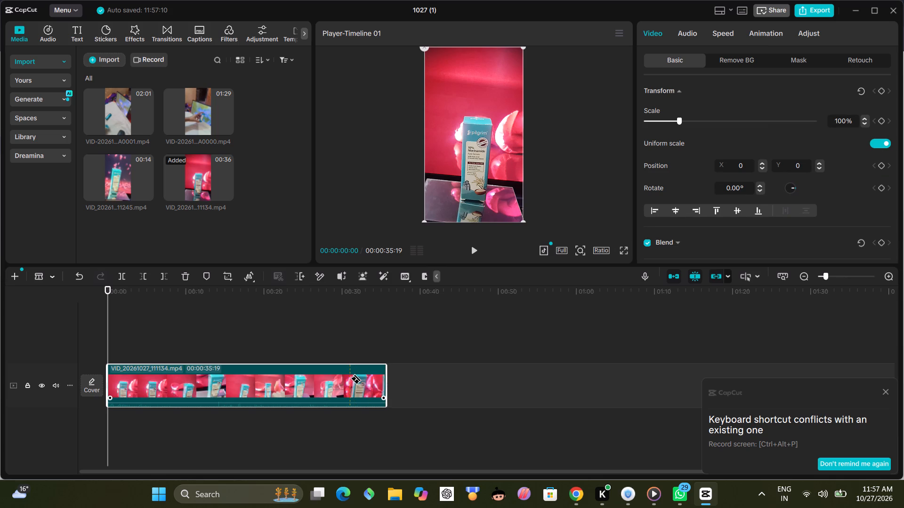
click(350, 378)
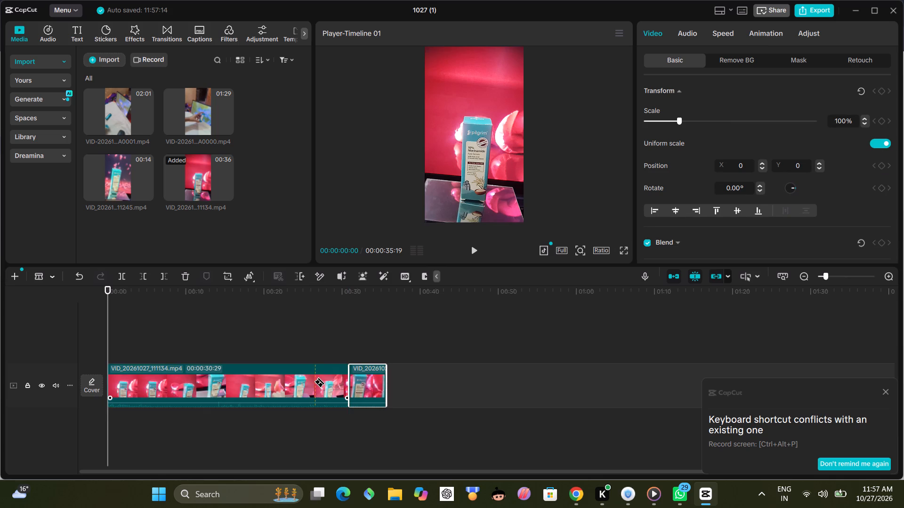
key(a)
click(308, 383)
key(BackSpace)
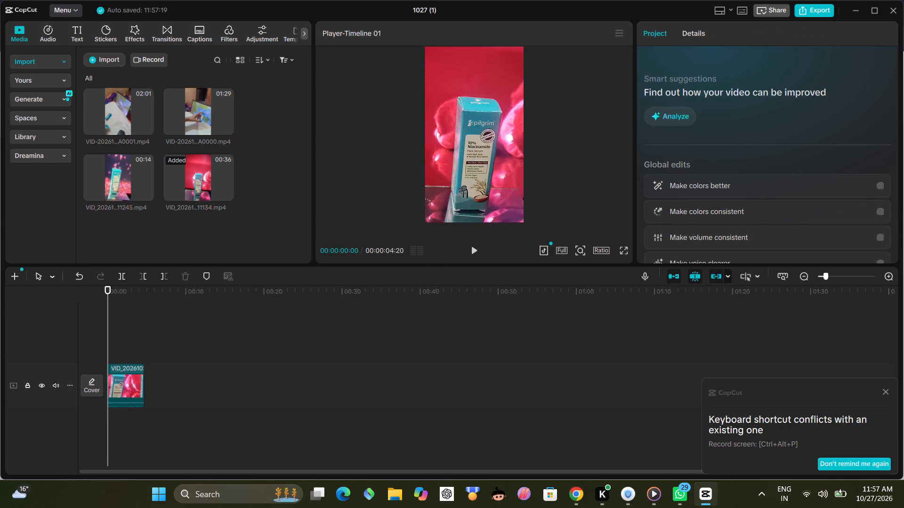
click(474, 251)
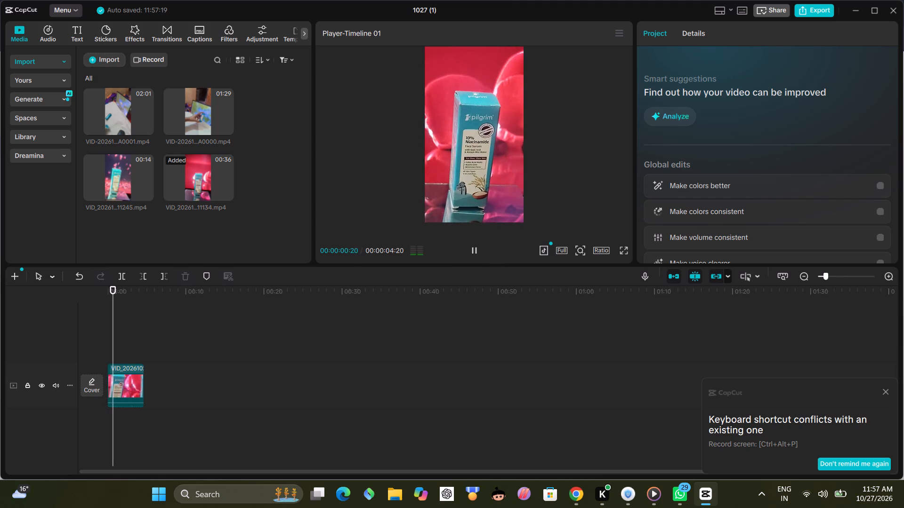
click(474, 251)
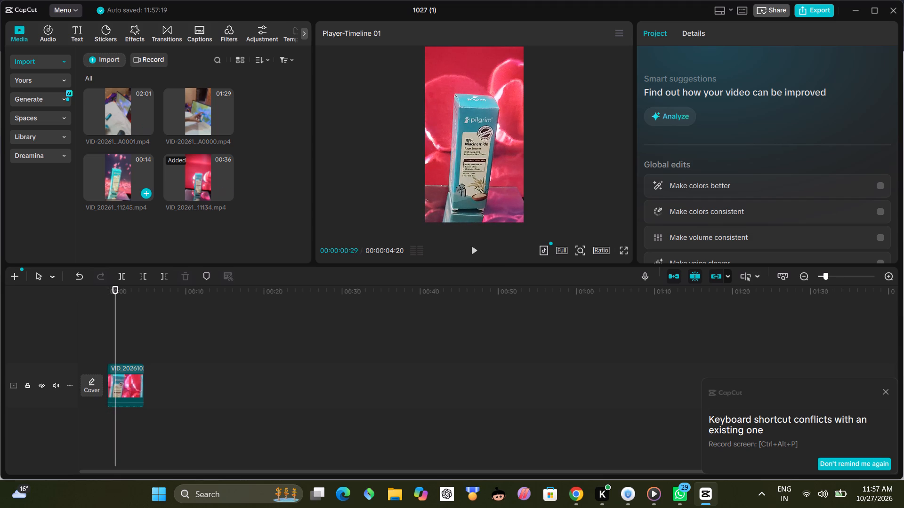
Preview the other imported videos and add VID-20261027-WA0001 at the start of the timeline, before the trimmed clip.
click(126, 172)
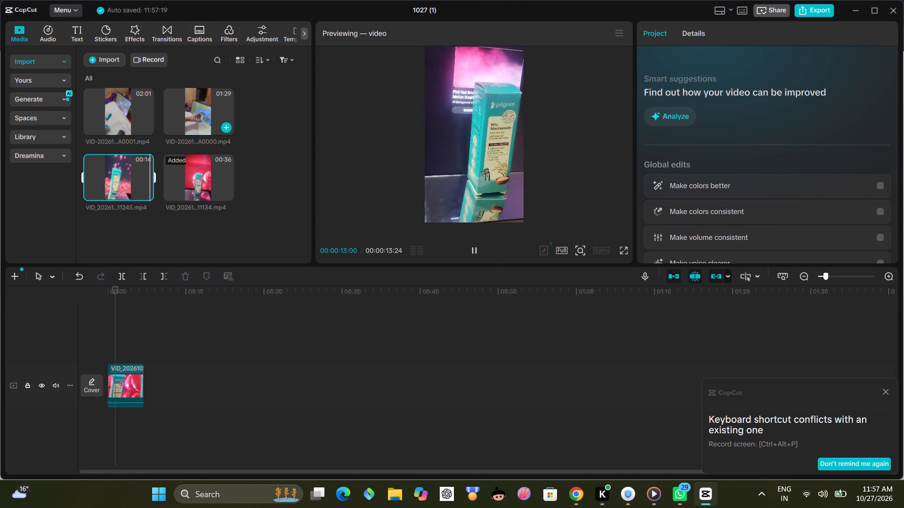
click(204, 112)
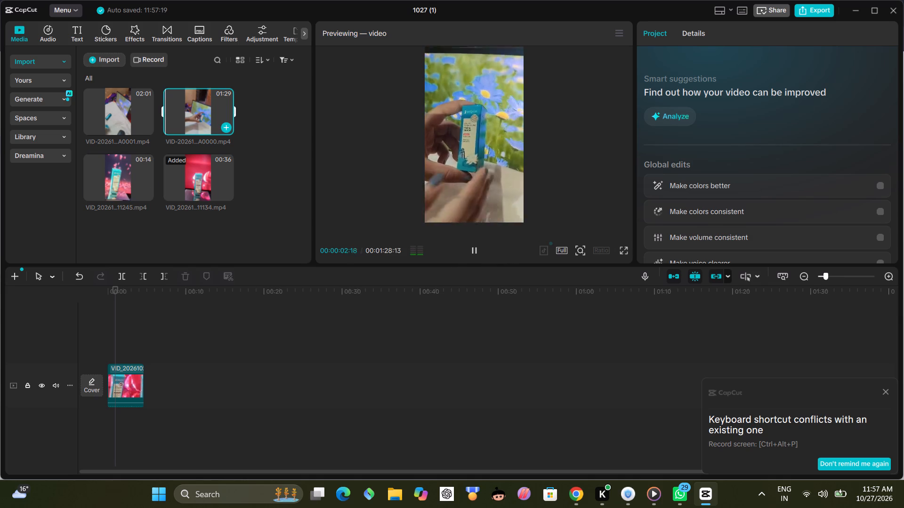
click(124, 122)
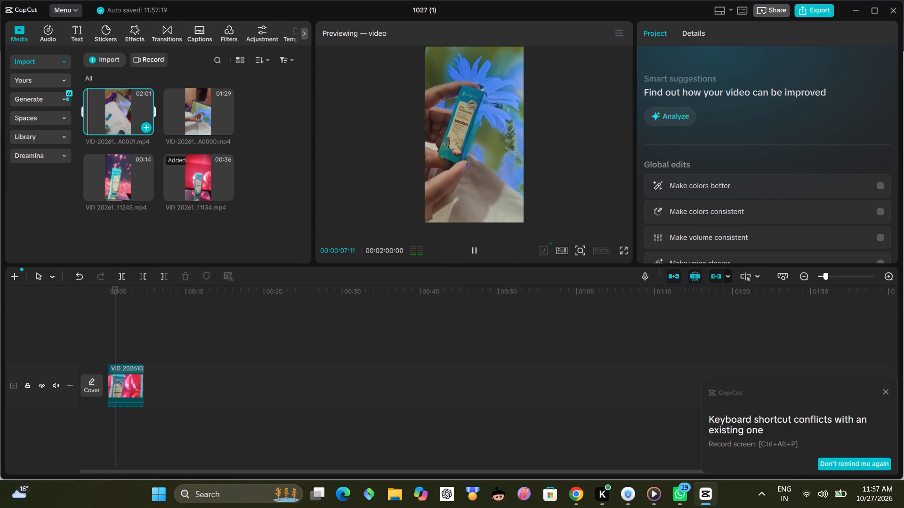
click(478, 249)
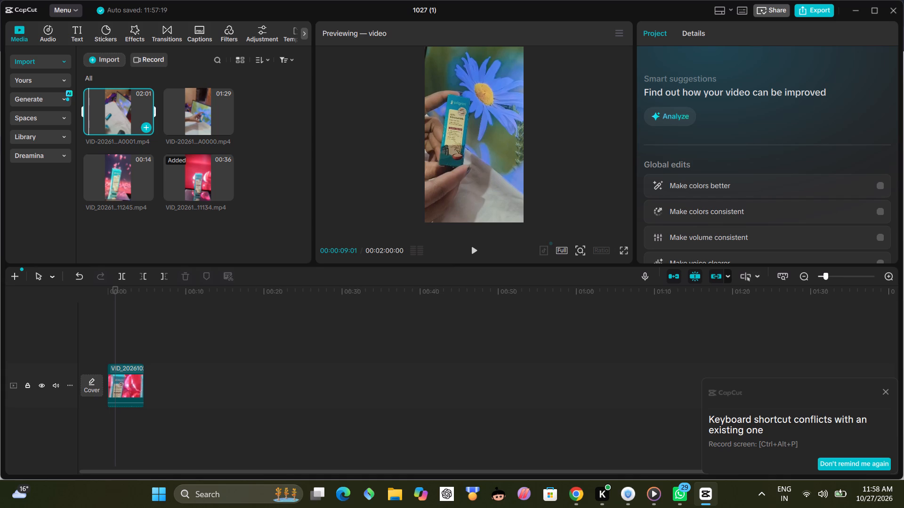
click(472, 250)
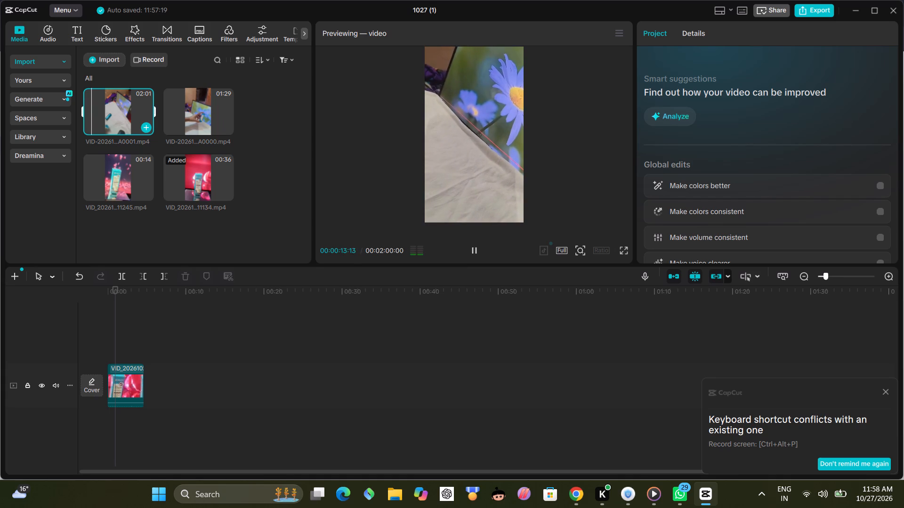
click(149, 127)
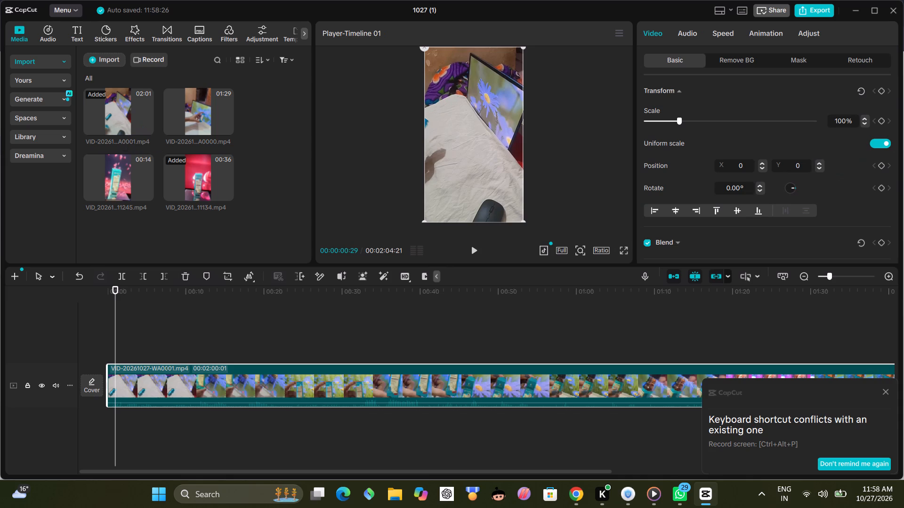
Play through the VID-20261027-WA0001 clip on the timeline and split it at about 19 s.
click(475, 254)
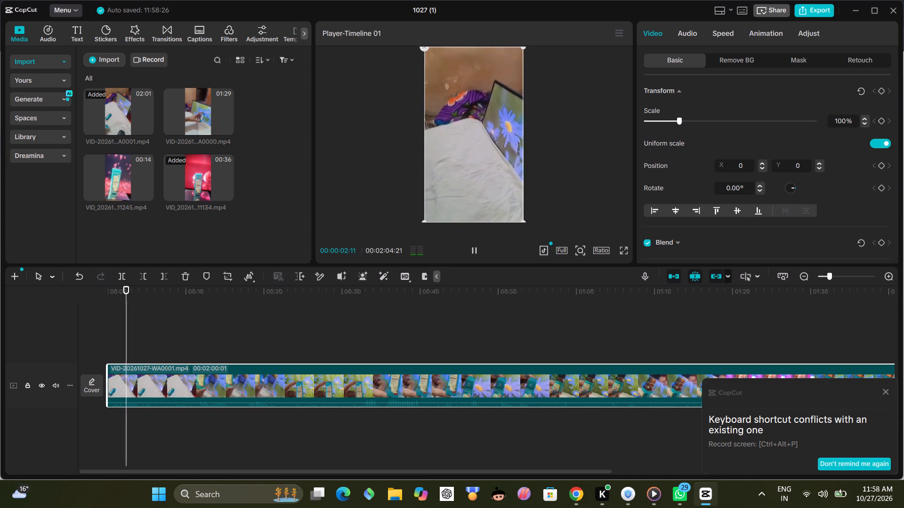
key(b)
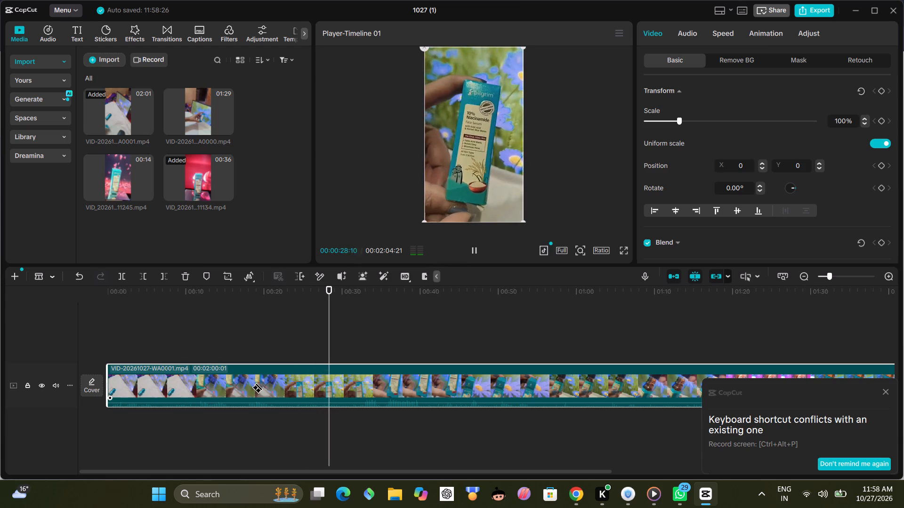
click(273, 388)
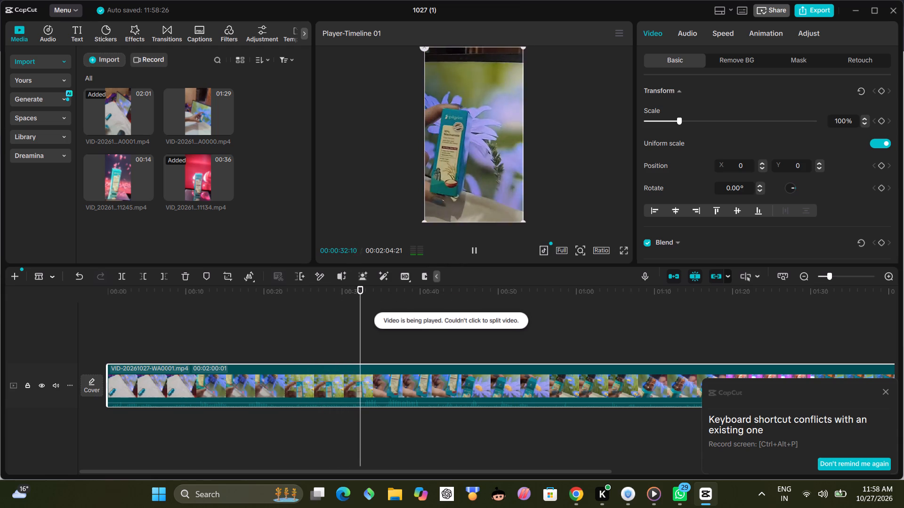
click(473, 247)
click(257, 389)
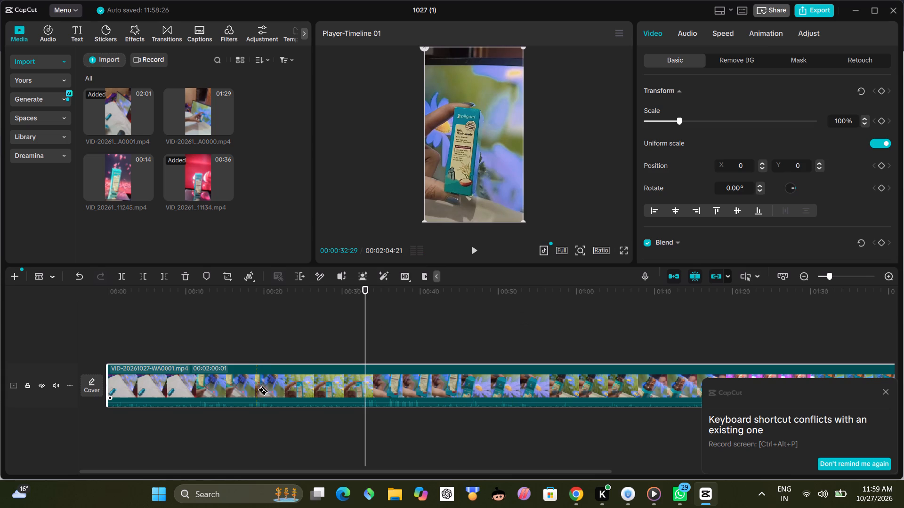
Replay the footage from about 18 s and split the VID-20261027-WA0001 clip again at about 25 s.
click(250, 339)
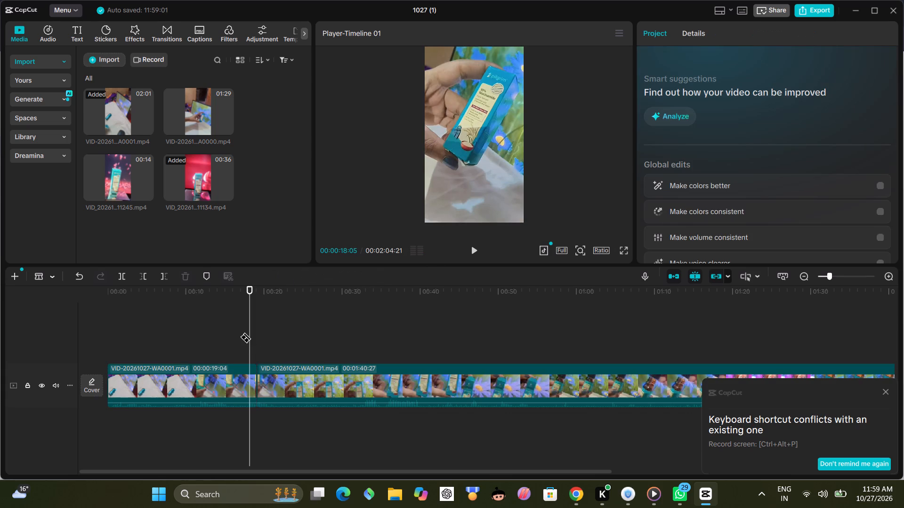
click(474, 248)
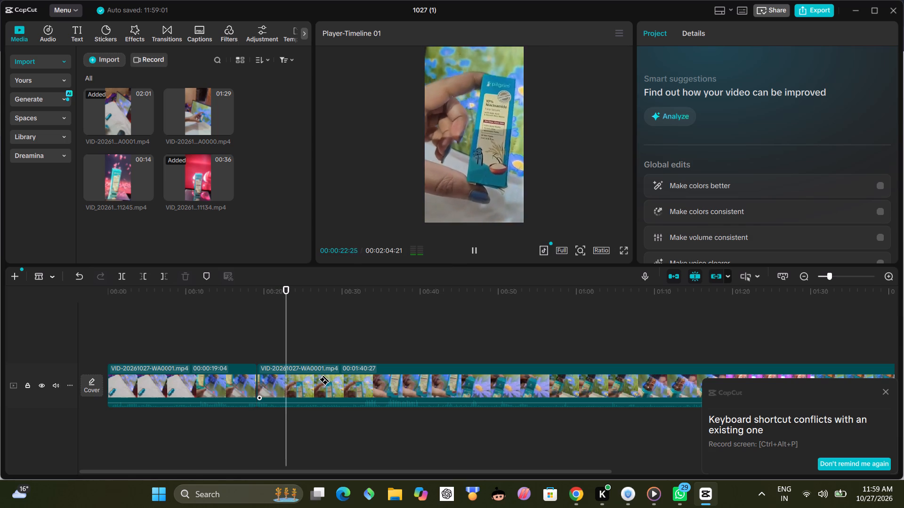
click(474, 252)
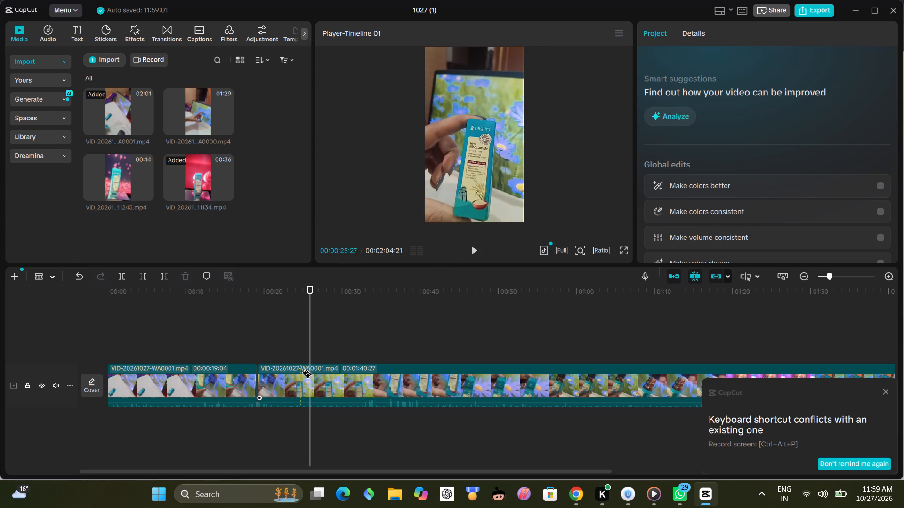
click(301, 373)
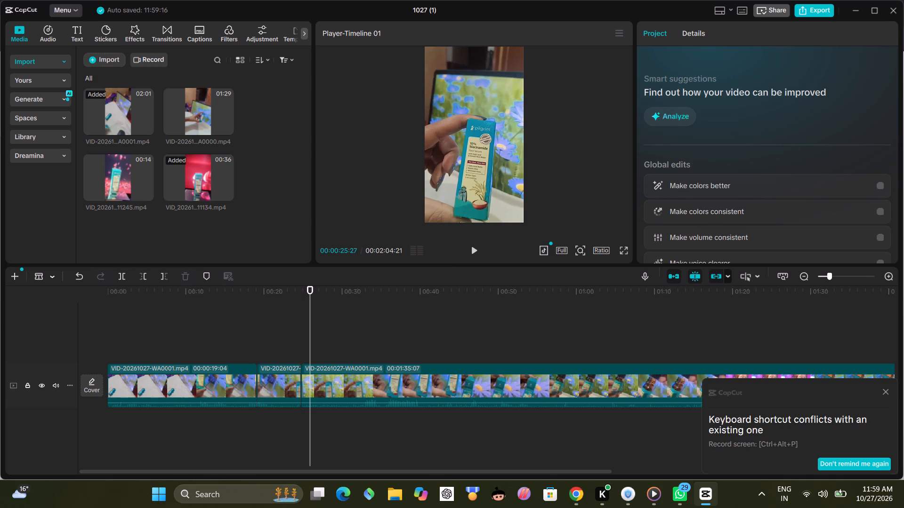
Continue playback and split the VID-20261027-WA0001 clip at about 29 s.
click(476, 252)
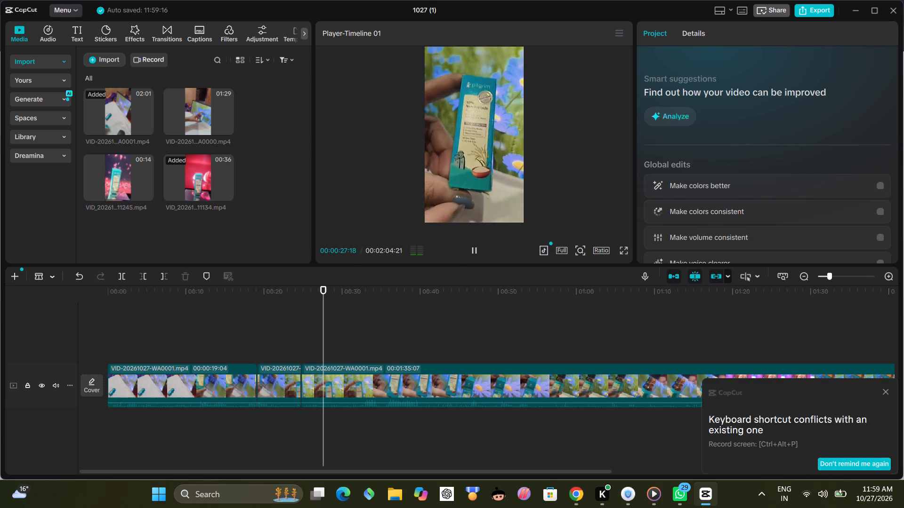
click(476, 252)
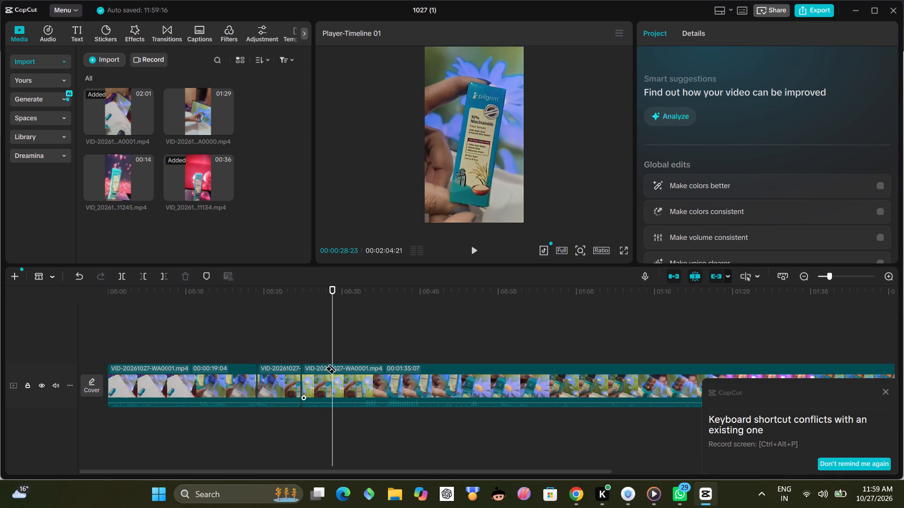
click(333, 375)
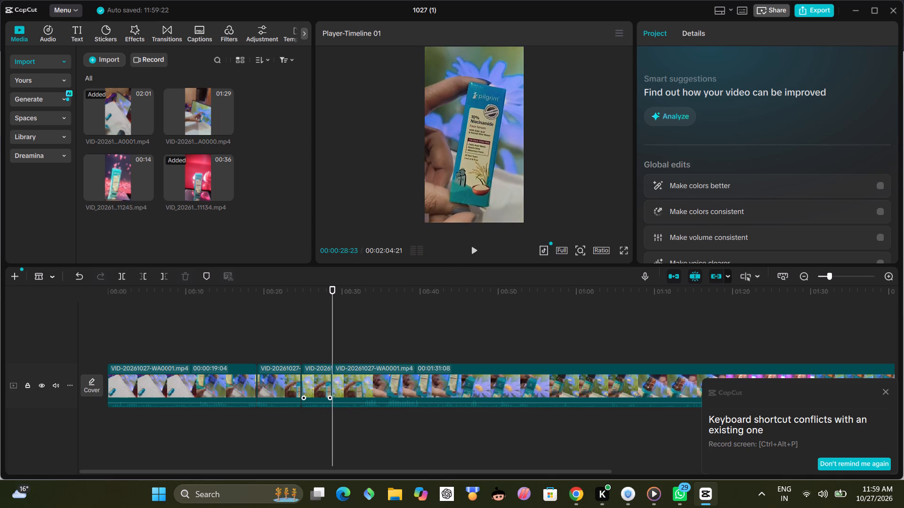
Review the footage after the 29 s cut and split the VID-20261027-WA0001 clip at about 40 s.
click(476, 249)
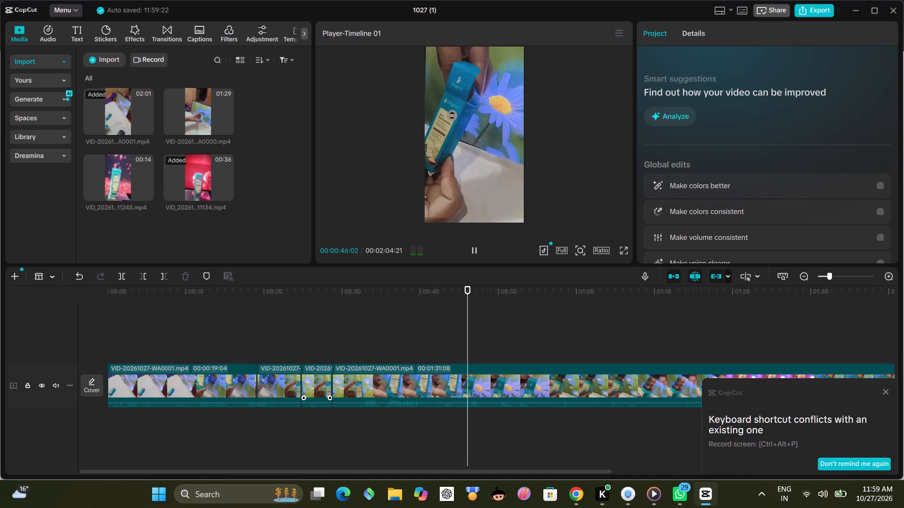
click(426, 382)
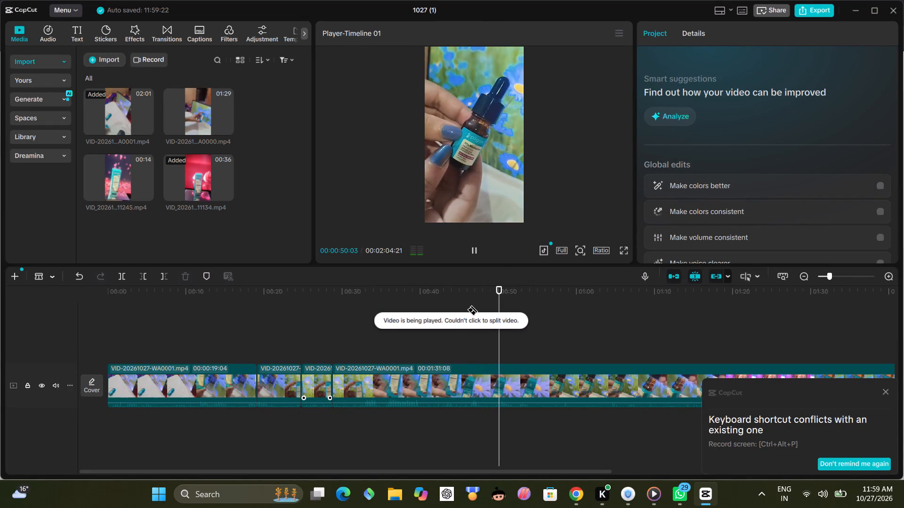
click(386, 342)
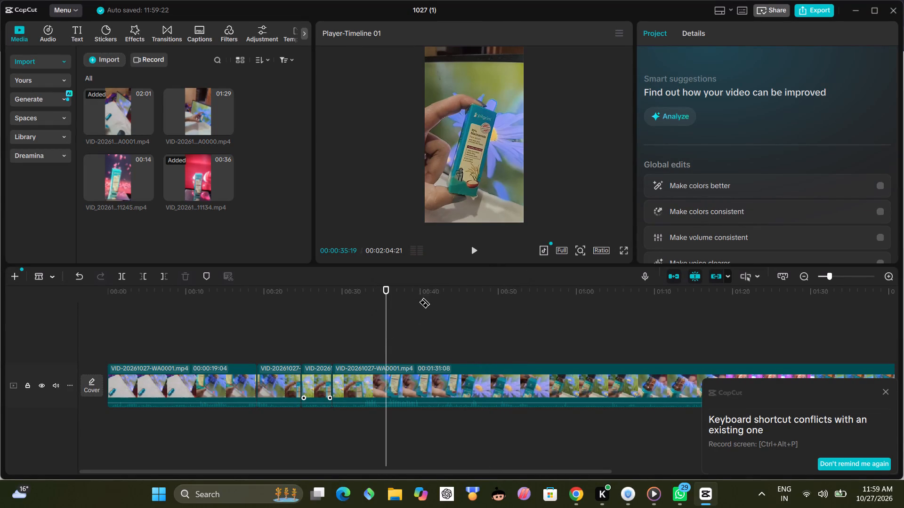
click(473, 248)
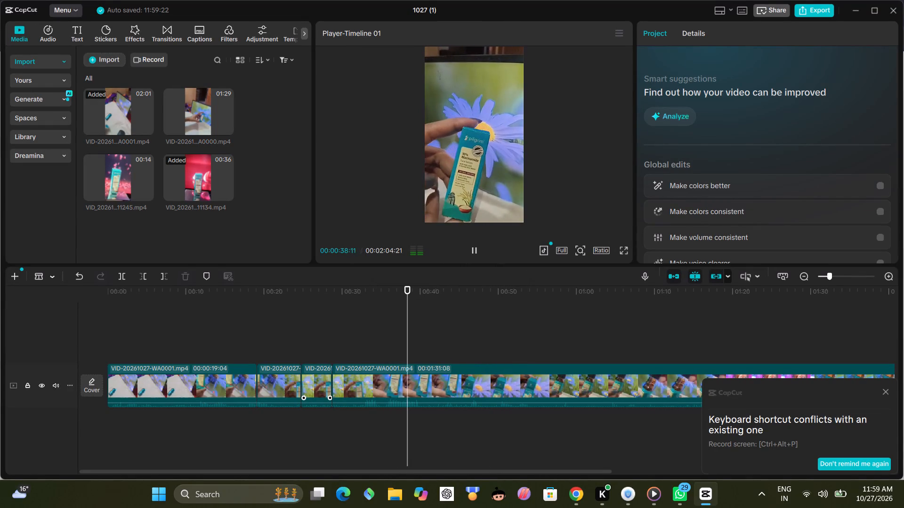
click(474, 248)
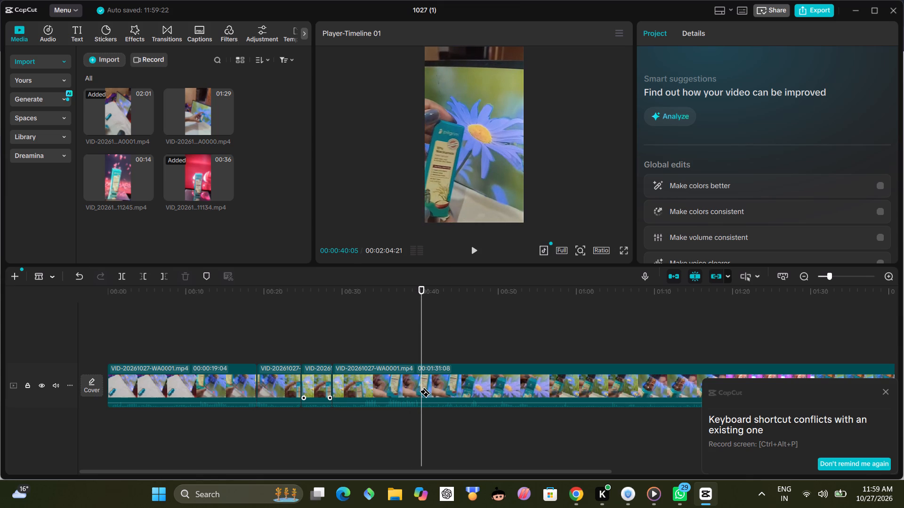
click(425, 387)
Continue playback and split the VID-20261027-WA0001 clip at about 51 s.
click(476, 251)
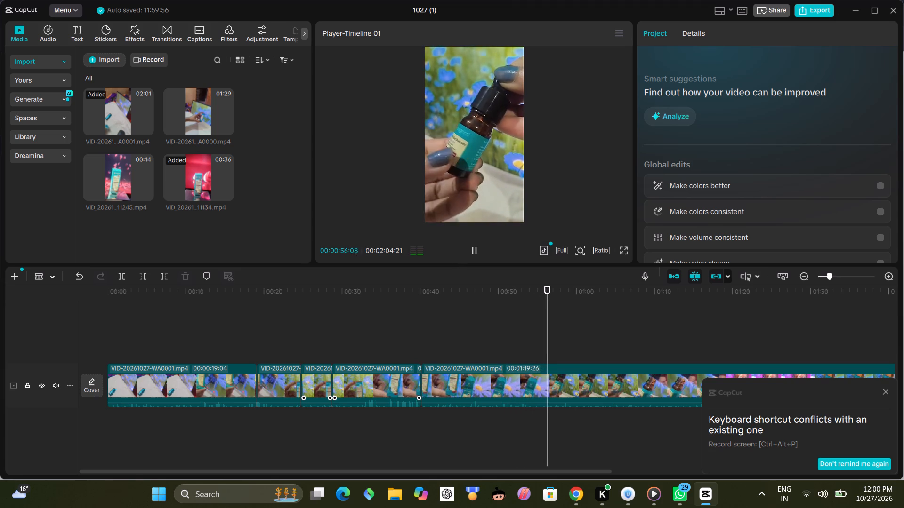
click(475, 255)
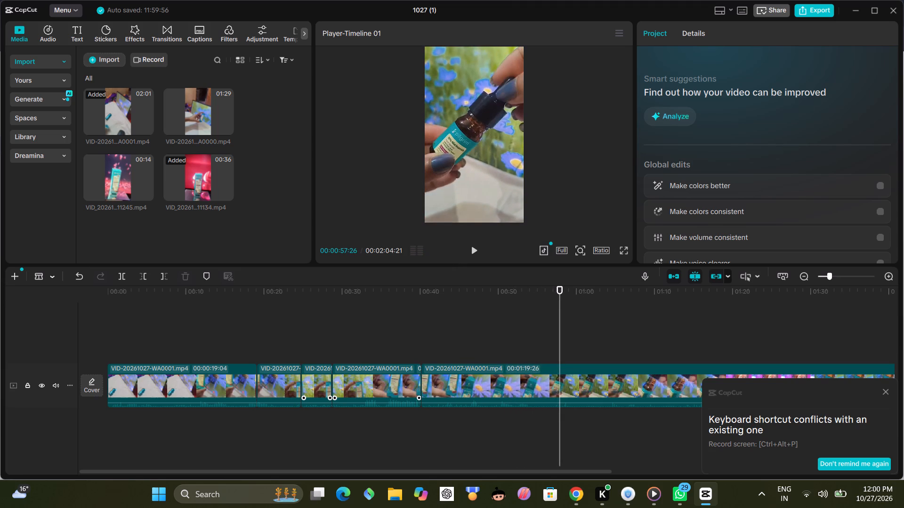
click(507, 373)
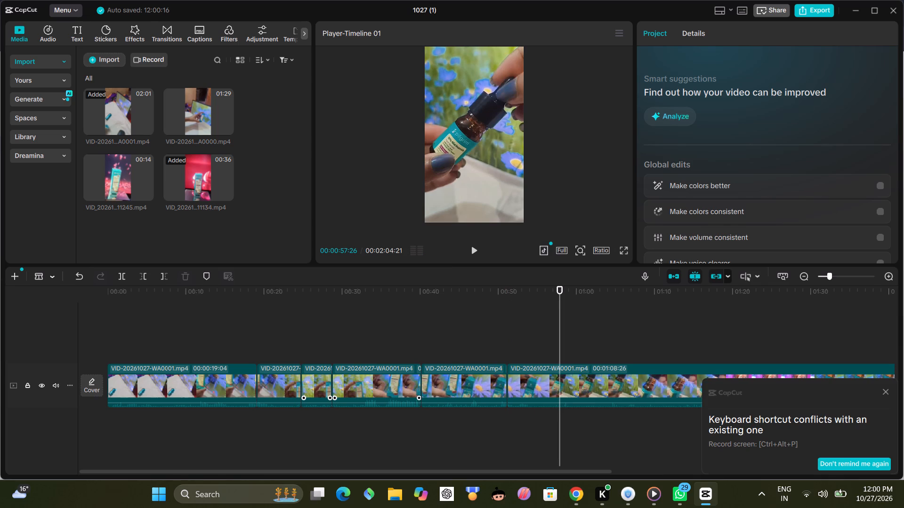
Play further, replay from about 55 s, and split the VID-20261027-WA0001 clip at about 59 s.
click(471, 250)
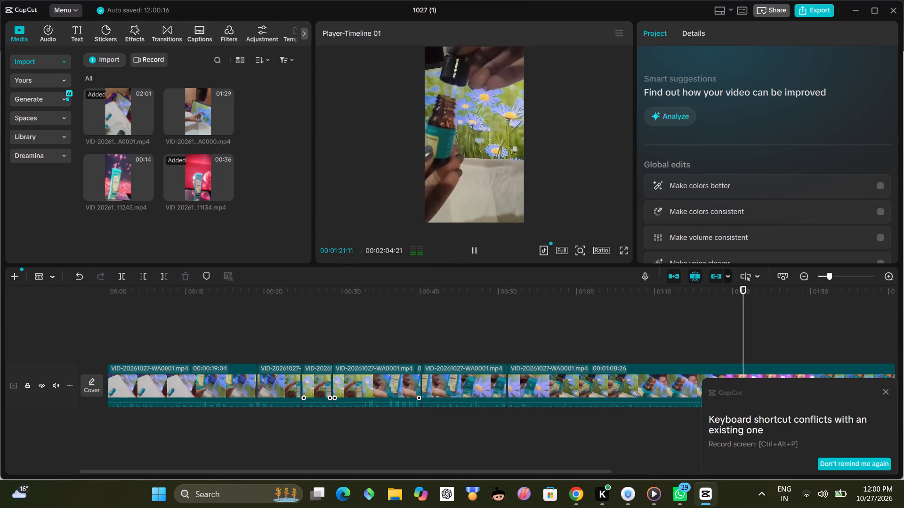
click(536, 350)
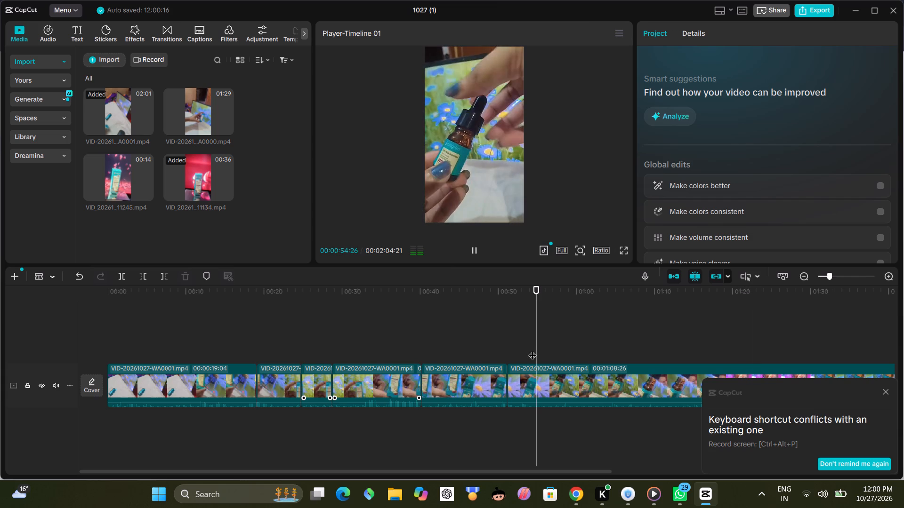
click(475, 249)
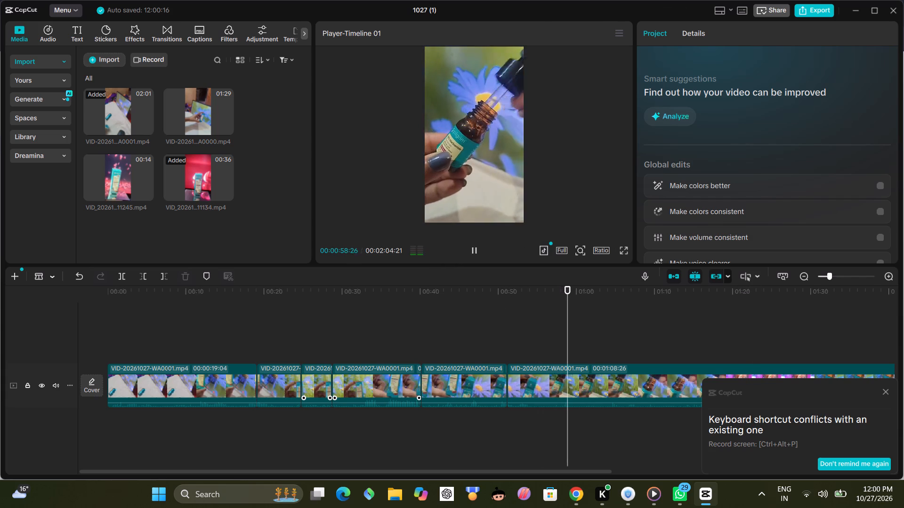
click(475, 249)
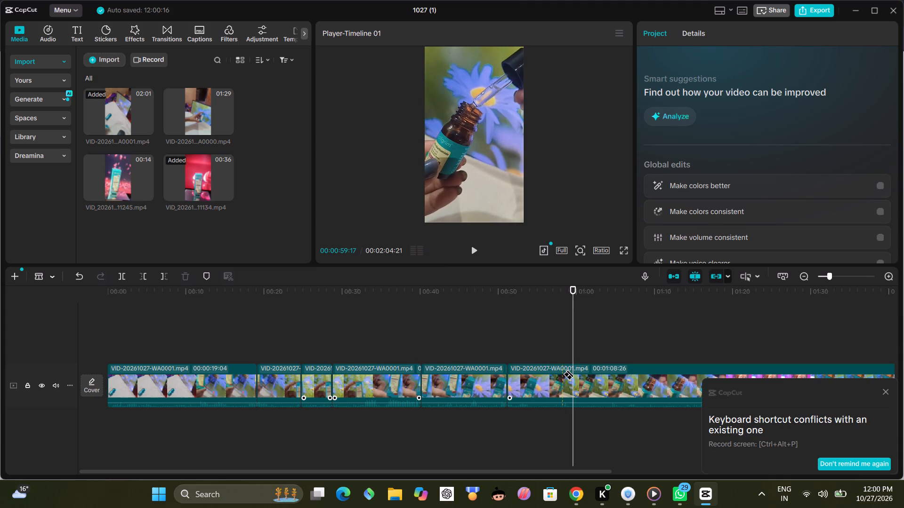
click(569, 373)
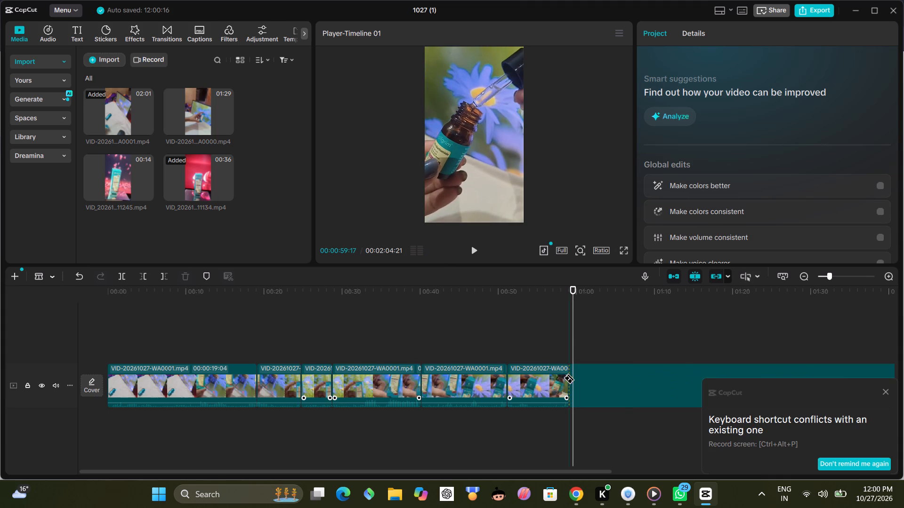
Dismiss the shortcut conflict notice and, after replaying the footage around 1:02, split the VID-20261027-WA0001 clip at about 1:04.
click(474, 249)
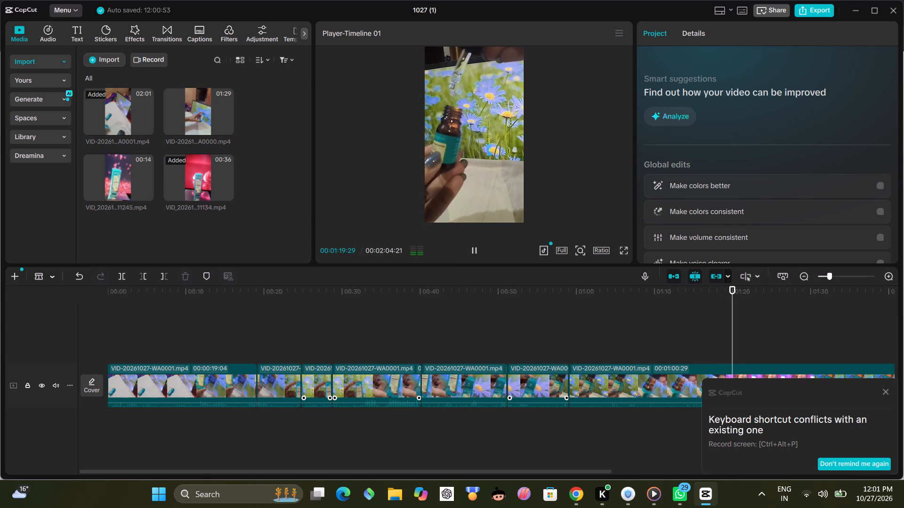
click(474, 251)
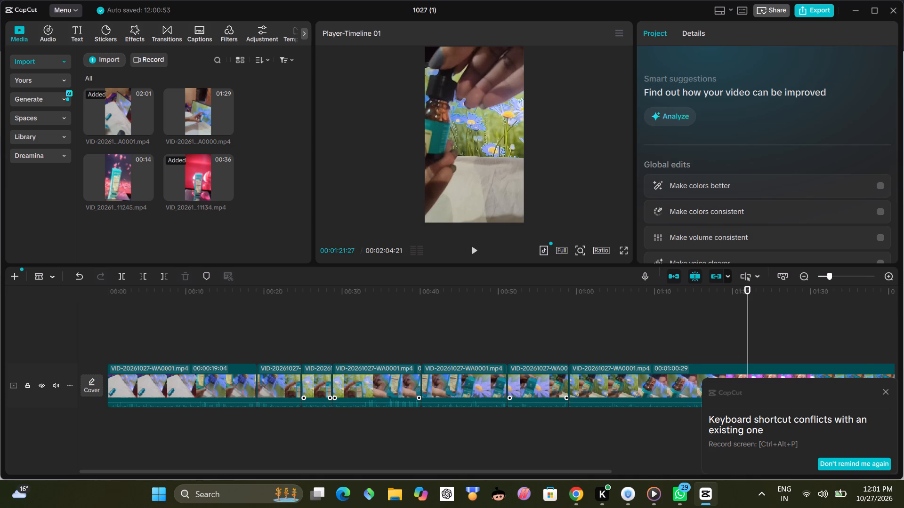
click(887, 392)
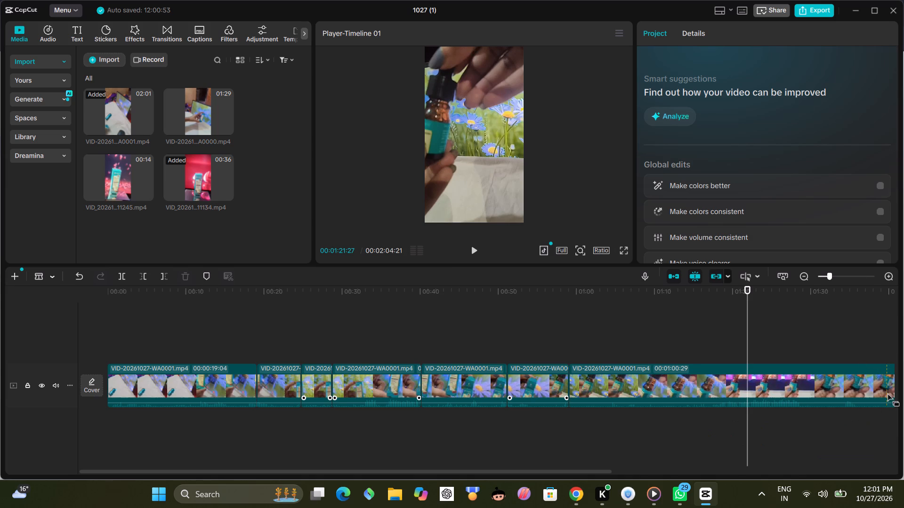
click(595, 341)
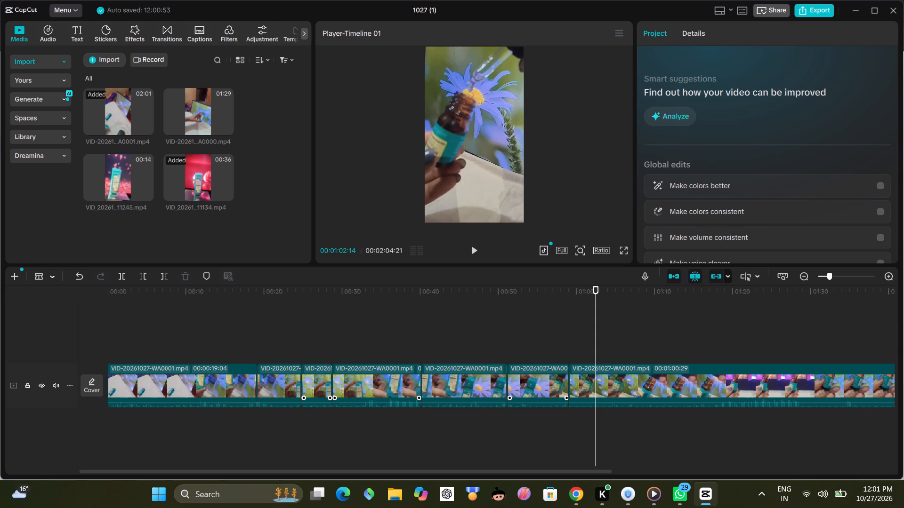
click(477, 249)
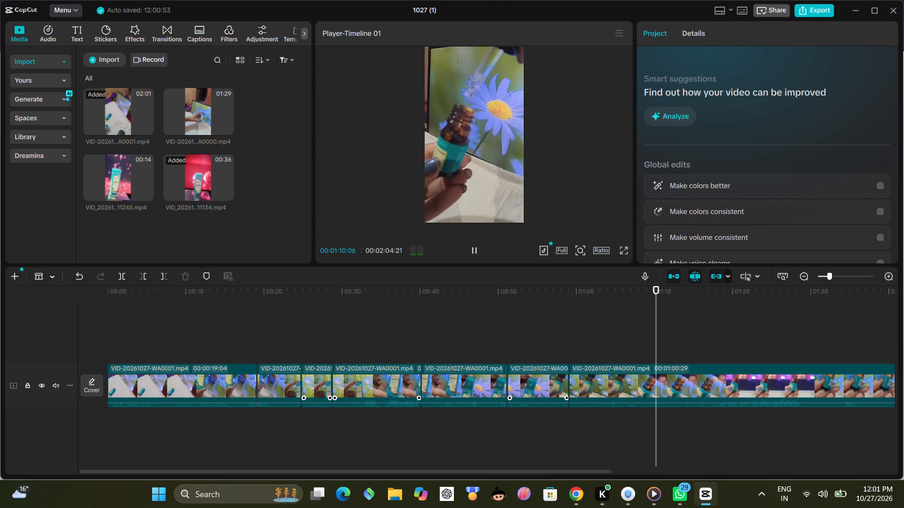
click(533, 348)
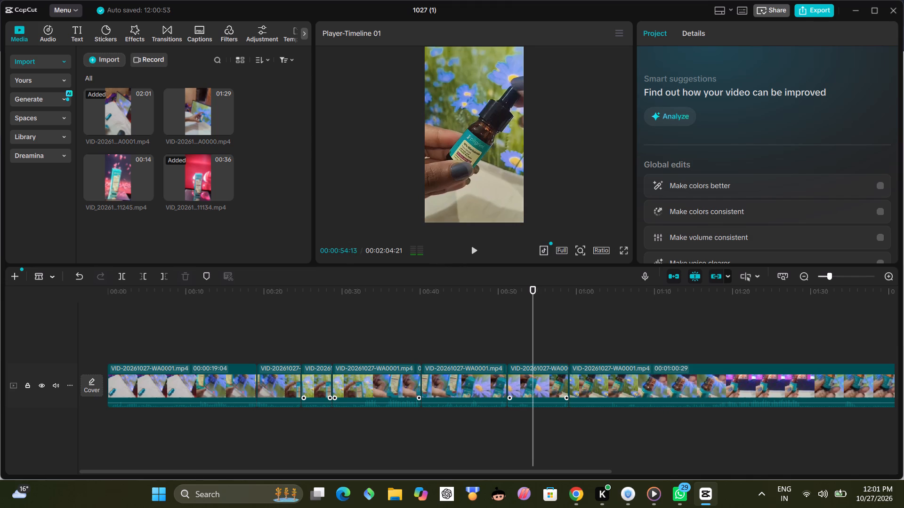
click(475, 252)
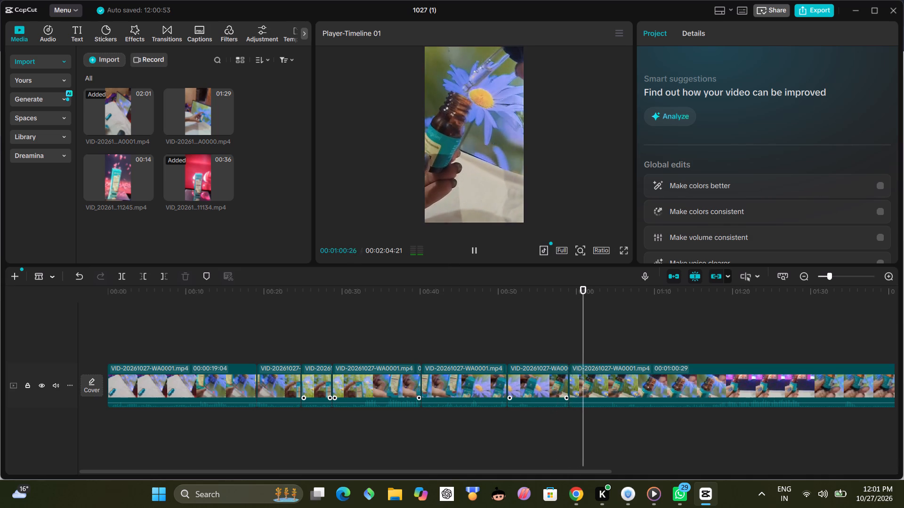
click(474, 254)
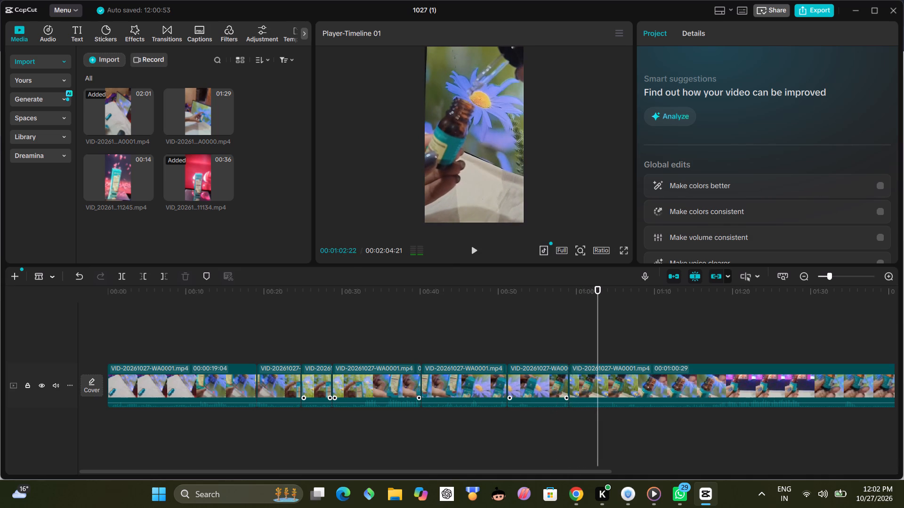
click(606, 370)
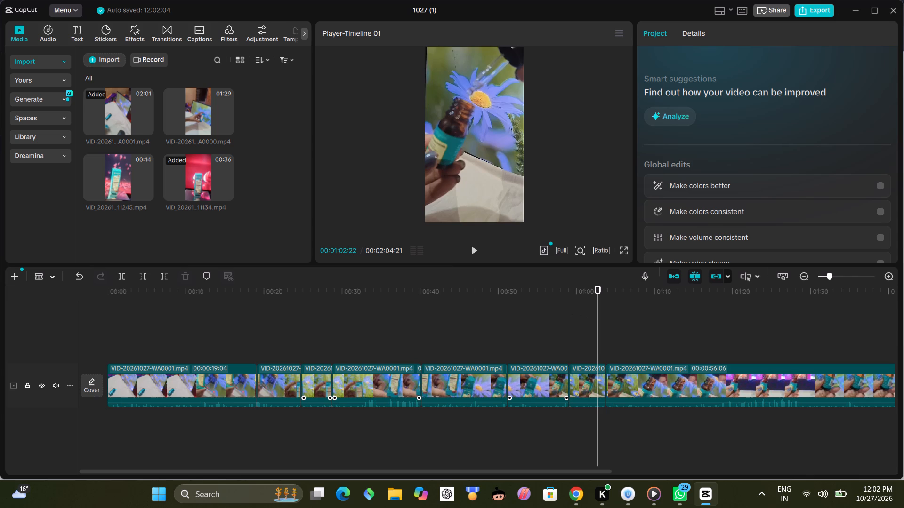
Continue playback and split the VID-20261027-WA0001 clip at about 1:16.
click(475, 251)
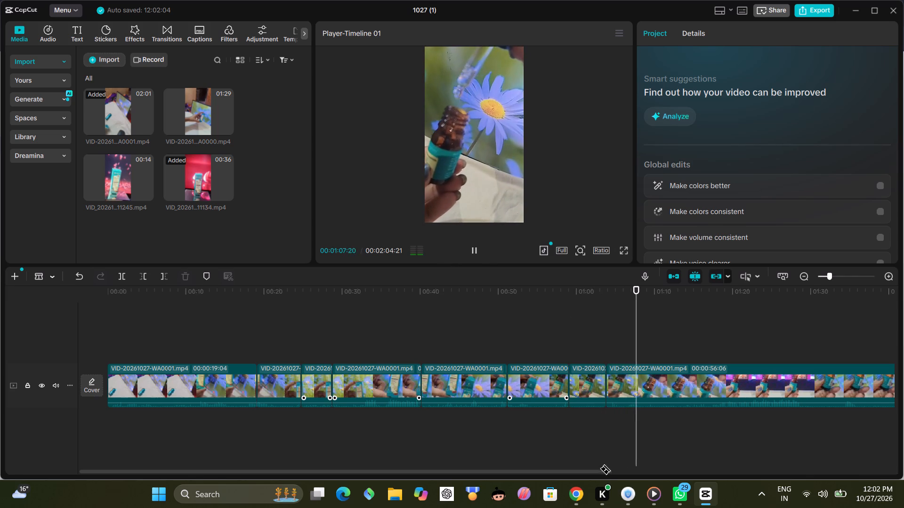
drag(602, 470, 722, 469)
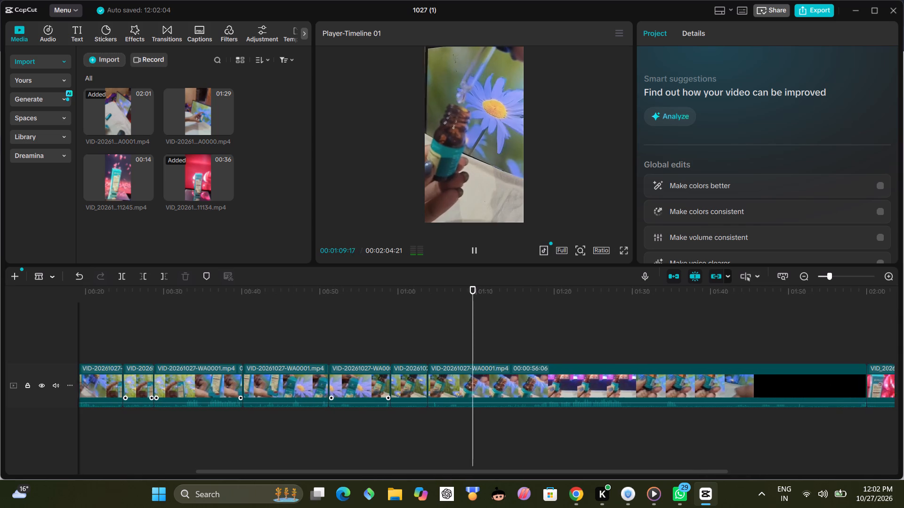
drag(722, 469, 722, 470)
click(722, 470)
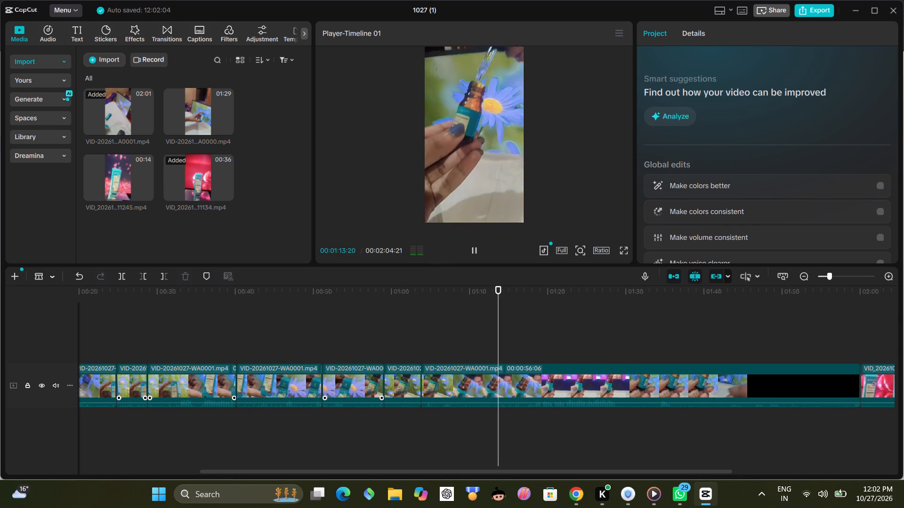
double_click(722, 470)
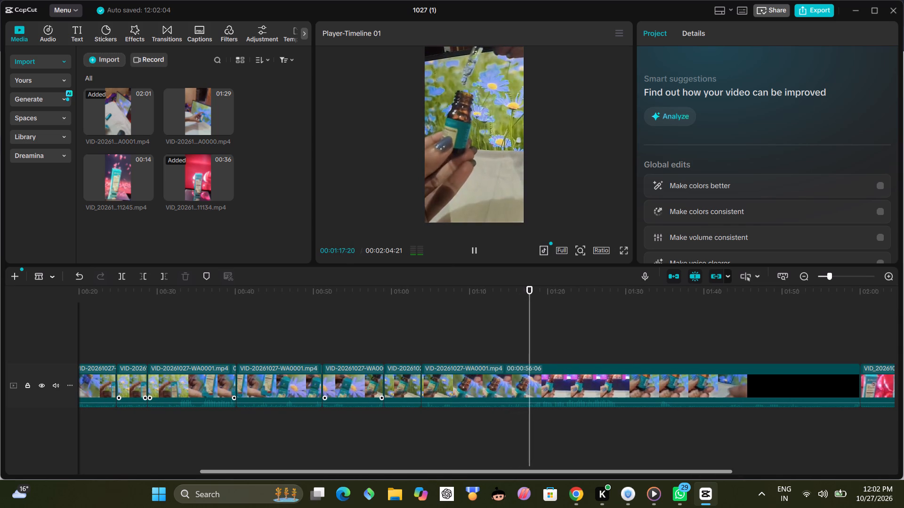
click(527, 377)
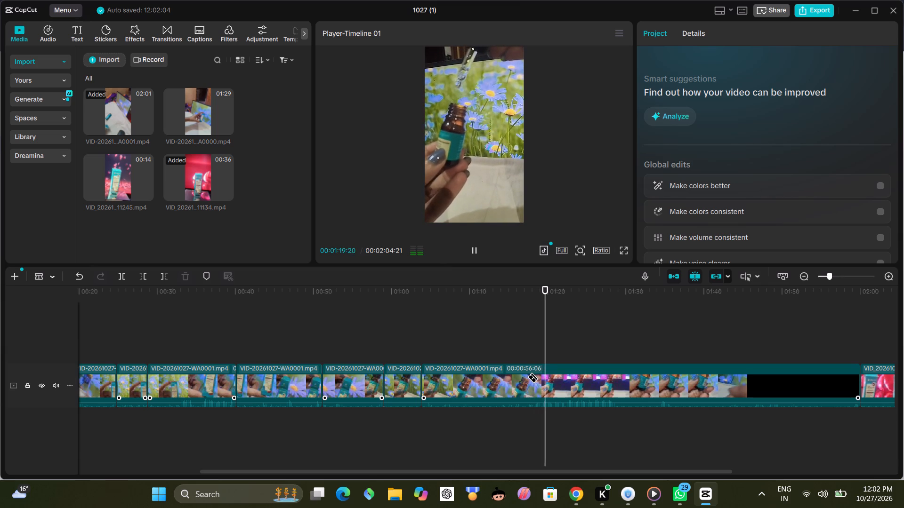
click(479, 254)
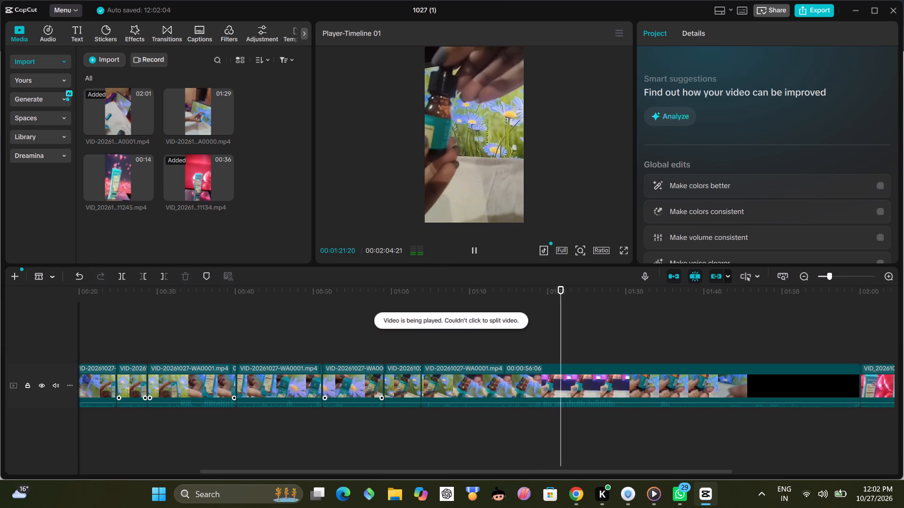
click(518, 381)
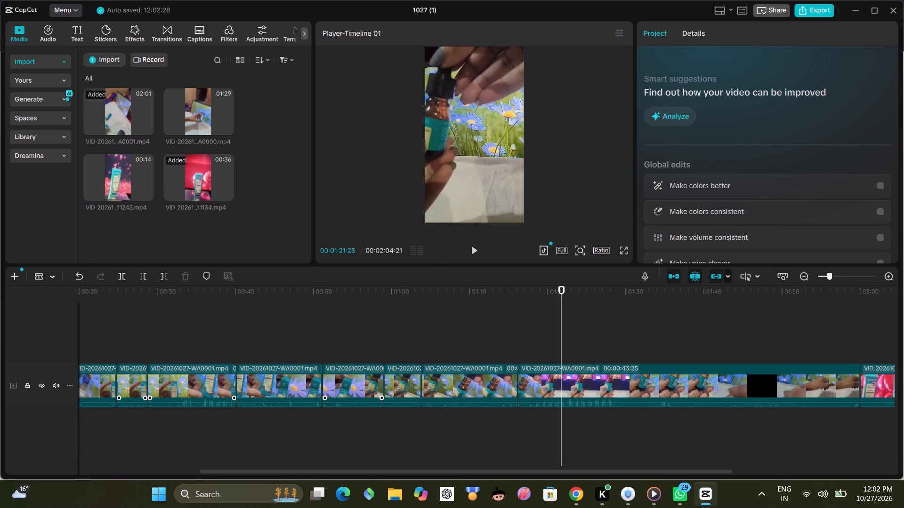
Play the footage from the 1:16 cut and split the VID-20261027-WA0001 clip at about 1:29.
click(515, 344)
click(507, 346)
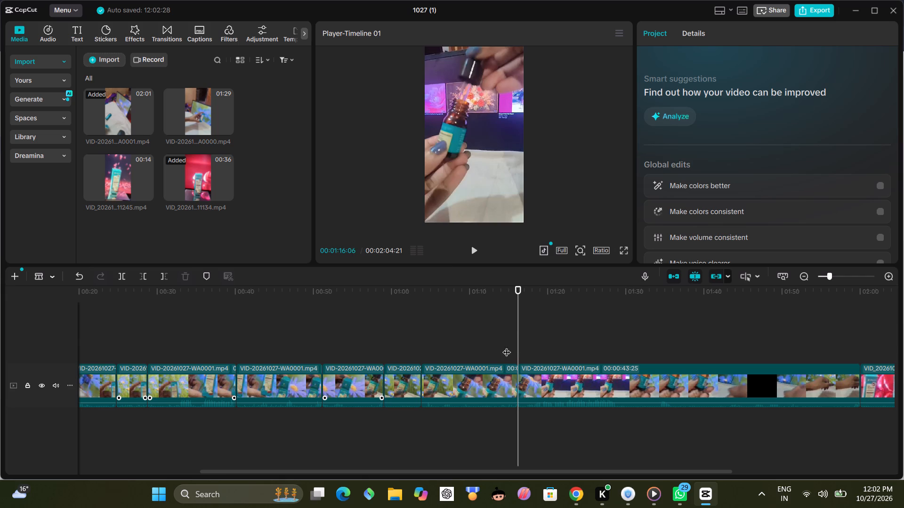
click(473, 252)
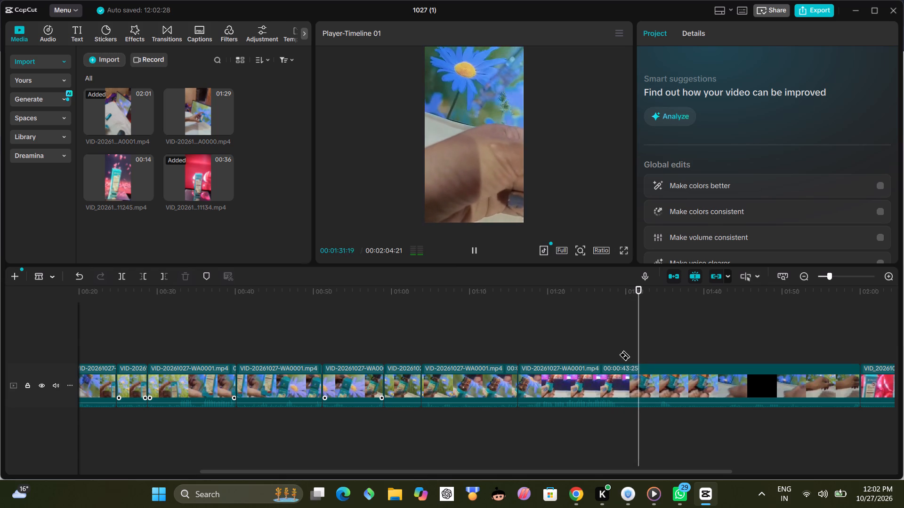
click(476, 256)
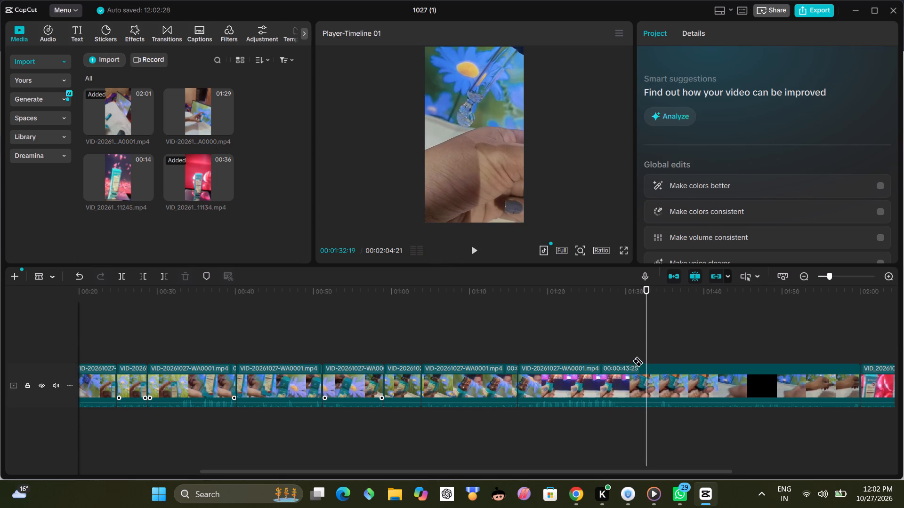
click(621, 381)
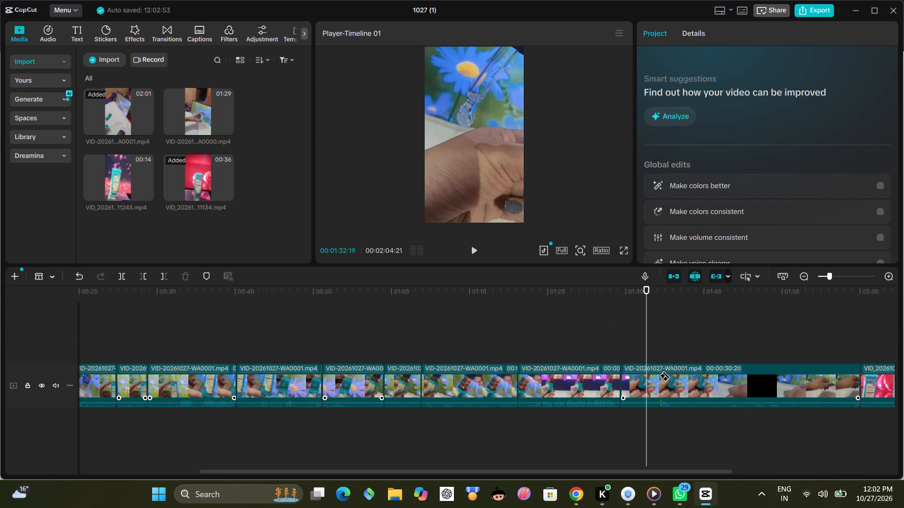
Switch to the selection tool and delete the last VID-20261027-WA0001 segment, after the 1:29 cut.
key(a)
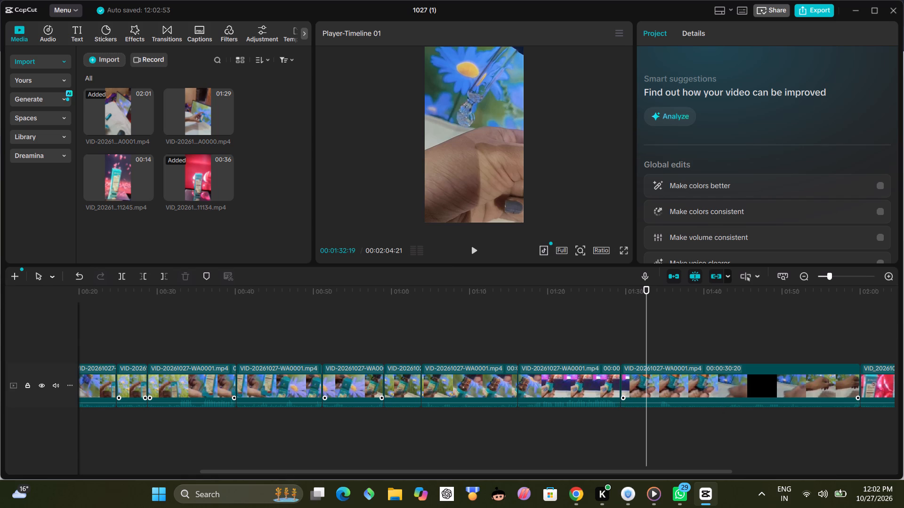
click(724, 386)
key(BackSpace)
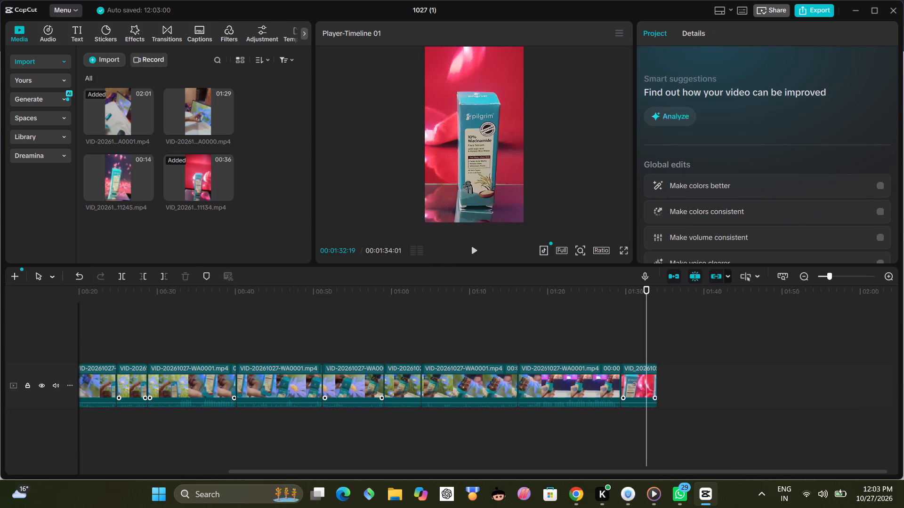
Return to the timeline start, play the opening, and delete the first VID-20261027-WA0001 segment, the one labelled 00:00:19:04.
click(571, 382)
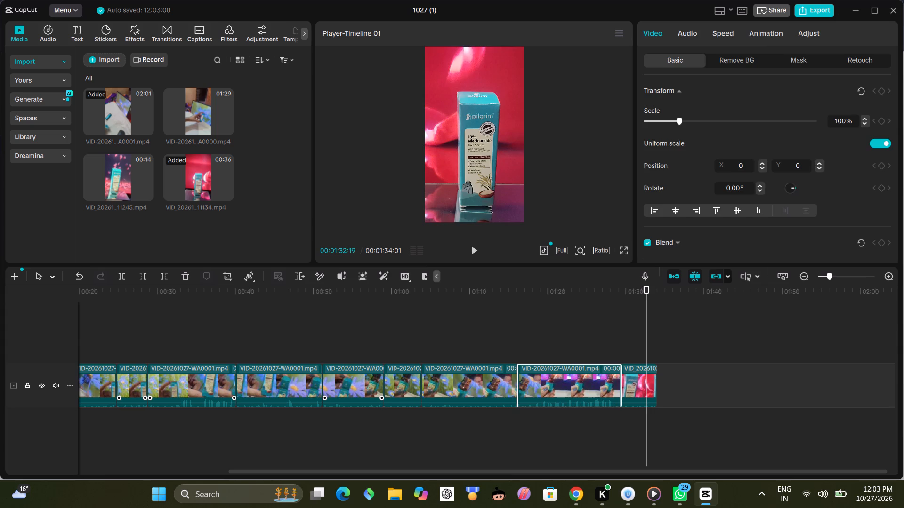
click(502, 351)
click(475, 352)
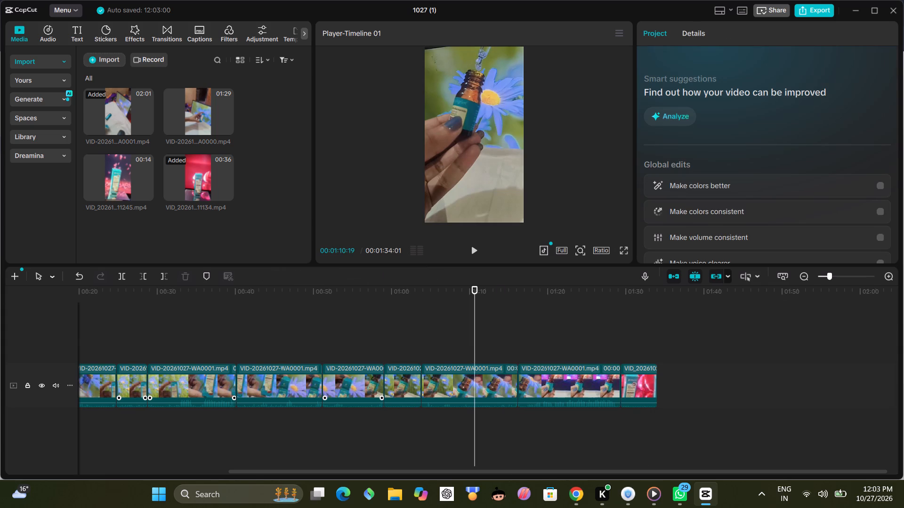
click(261, 345)
drag(299, 468, 281, 468)
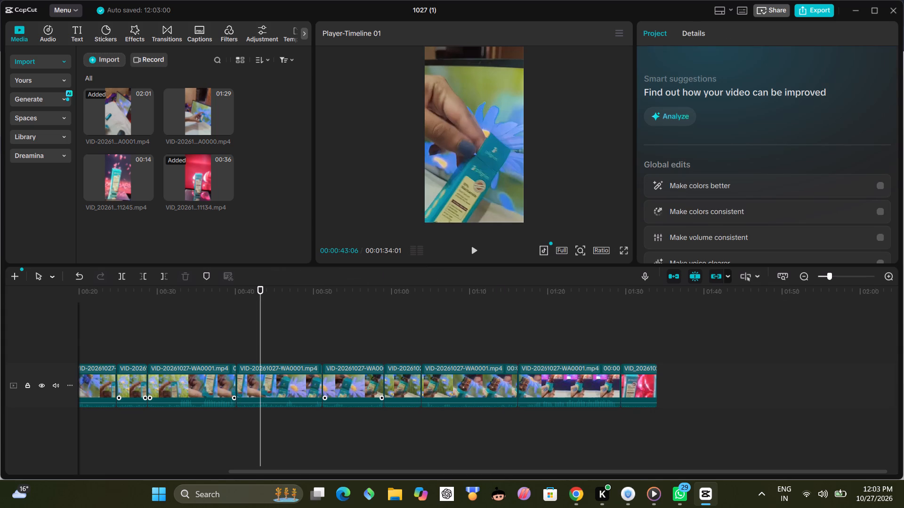
drag(281, 468, 231, 462)
drag(247, 472, 210, 472)
drag(140, 472, 123, 470)
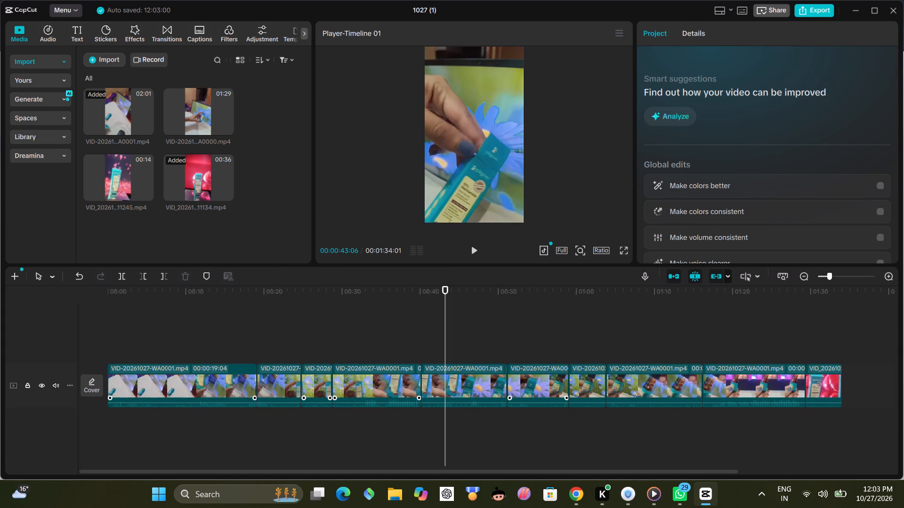
click(109, 334)
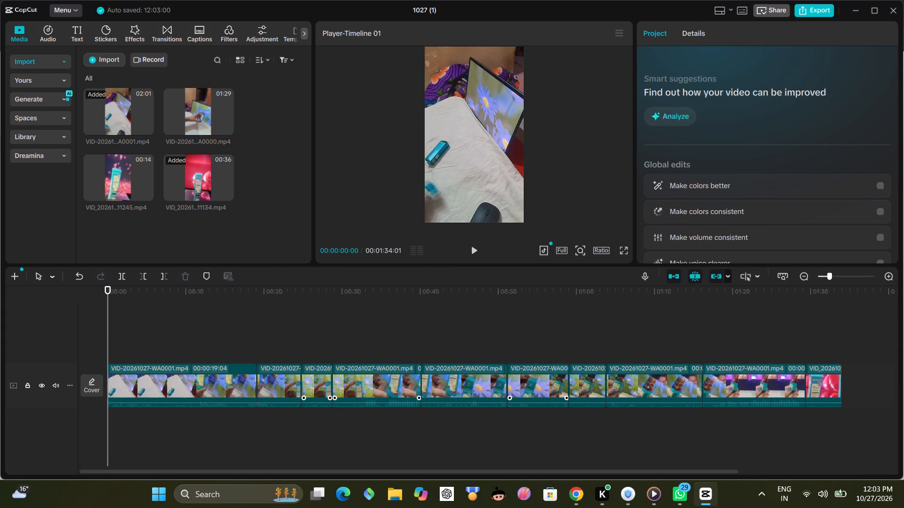
click(475, 251)
click(164, 383)
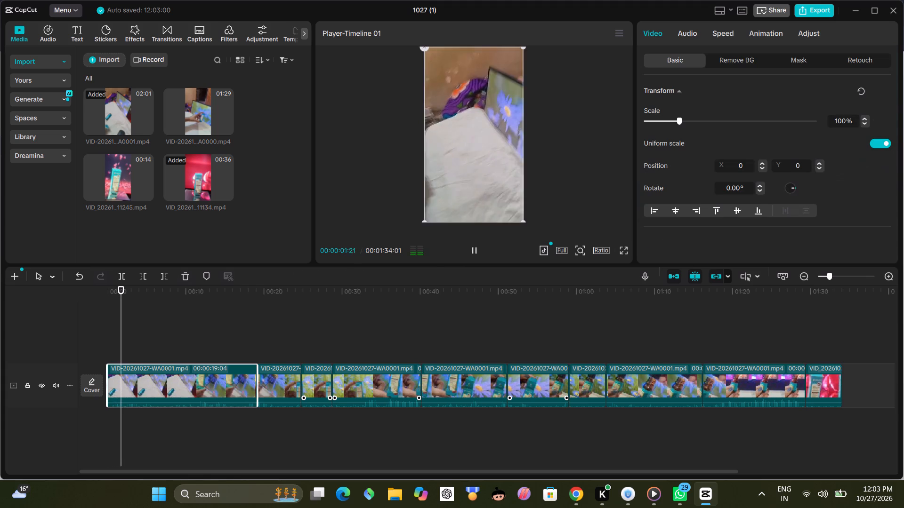
key(BackSpace)
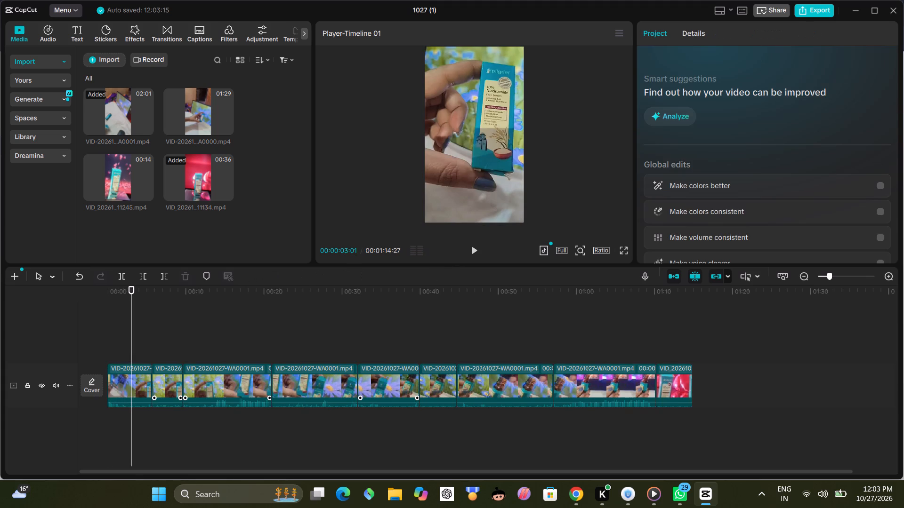
Play the footage from about 0:02 to 0:06 and delete the VID-20261027-WA0001 segment that opens the timeline.
drag(130, 348, 124, 349)
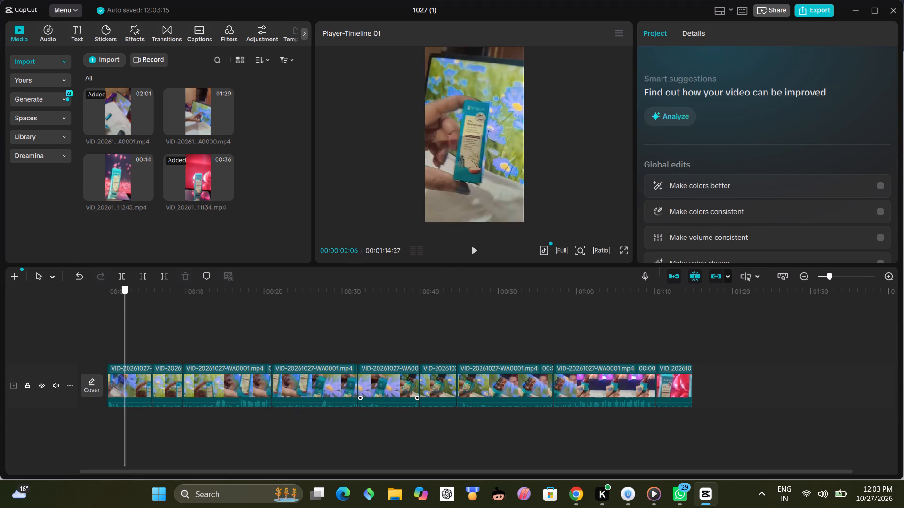
click(475, 250)
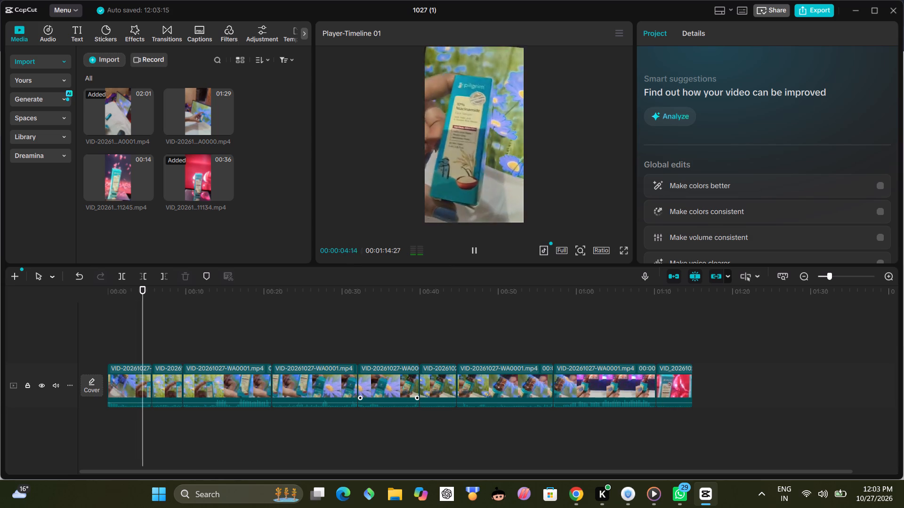
click(475, 250)
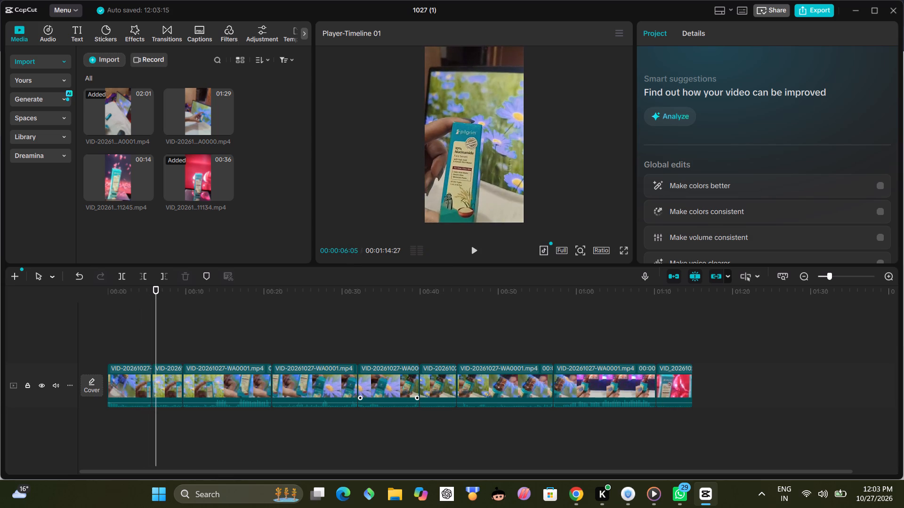
click(129, 382)
key(BackSpace)
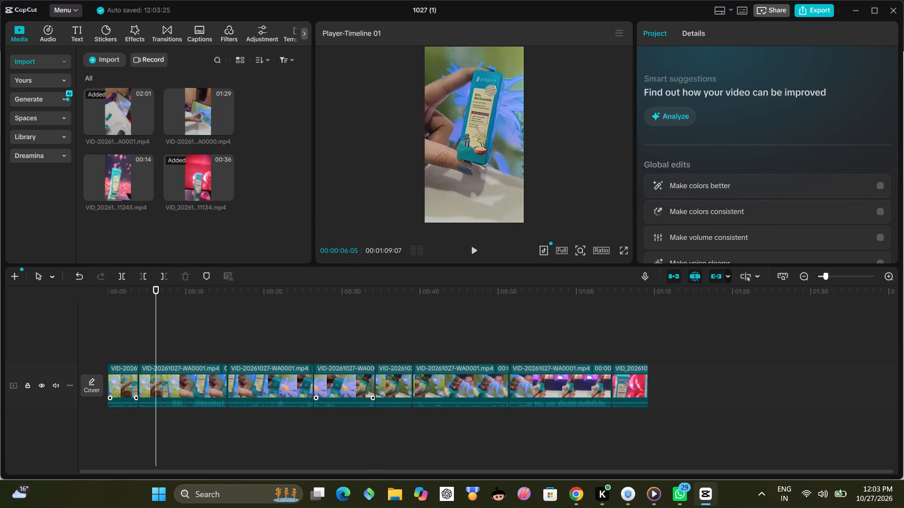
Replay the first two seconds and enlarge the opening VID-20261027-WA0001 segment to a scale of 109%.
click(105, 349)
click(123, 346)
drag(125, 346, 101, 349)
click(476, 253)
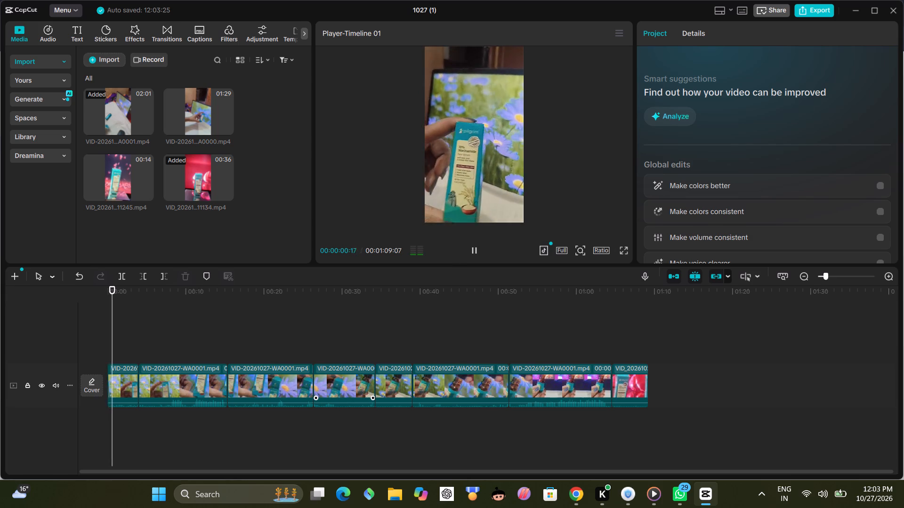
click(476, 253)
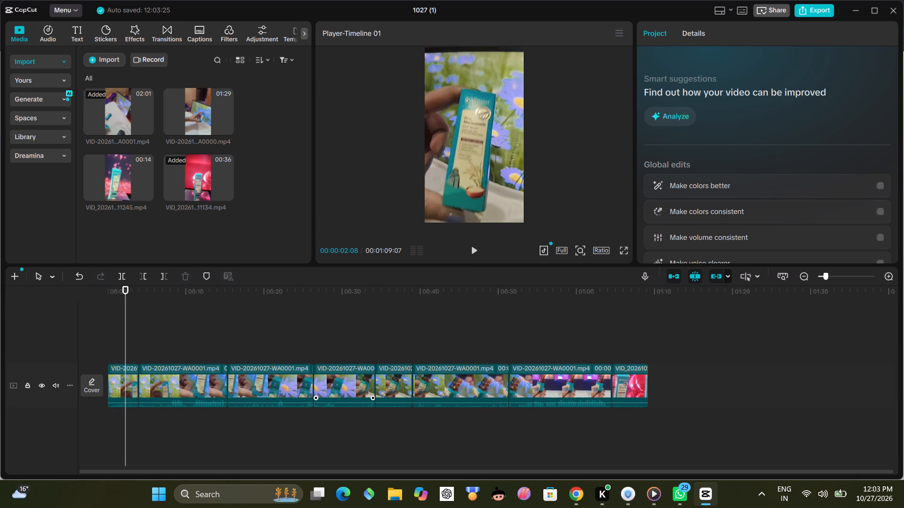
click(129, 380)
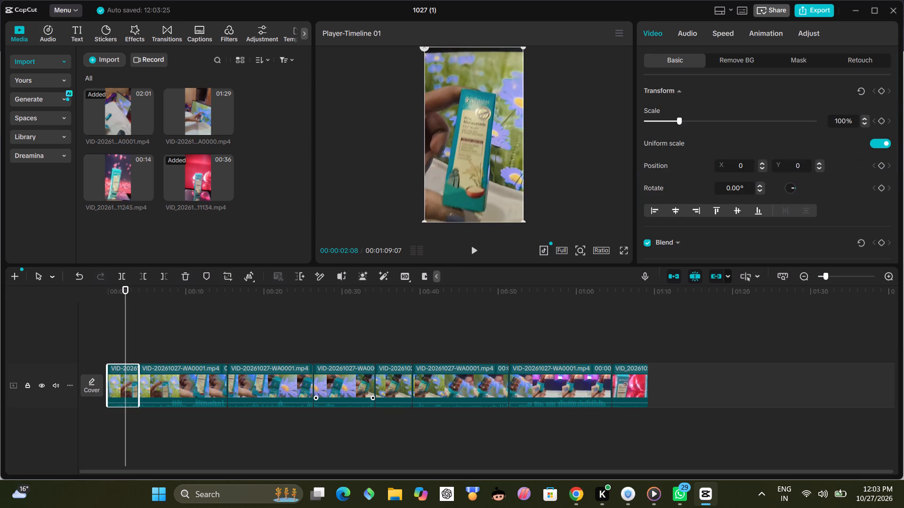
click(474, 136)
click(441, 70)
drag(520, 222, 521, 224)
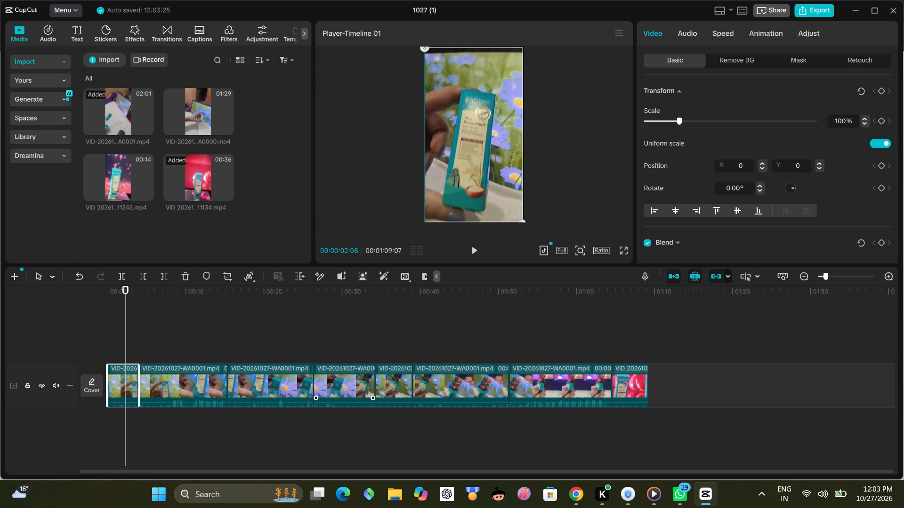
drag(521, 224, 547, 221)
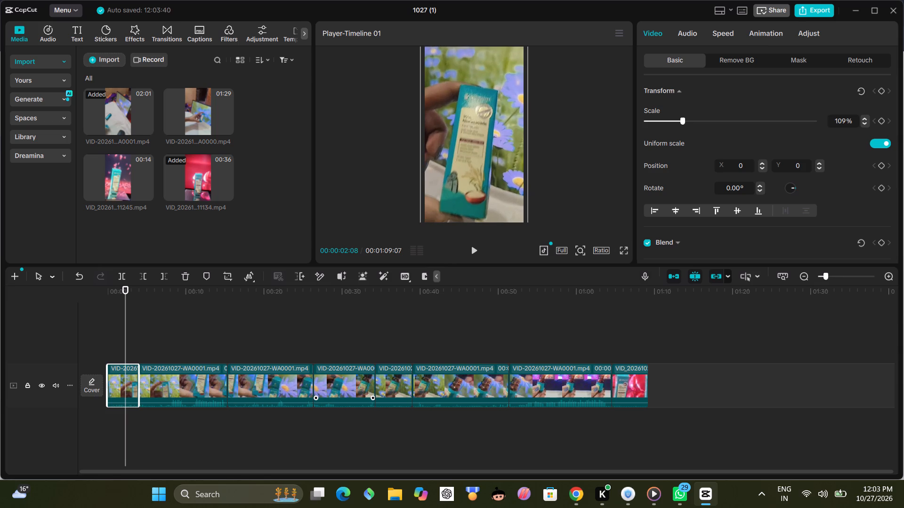
Set the project's aspect ratio to 9:16.
click(605, 251)
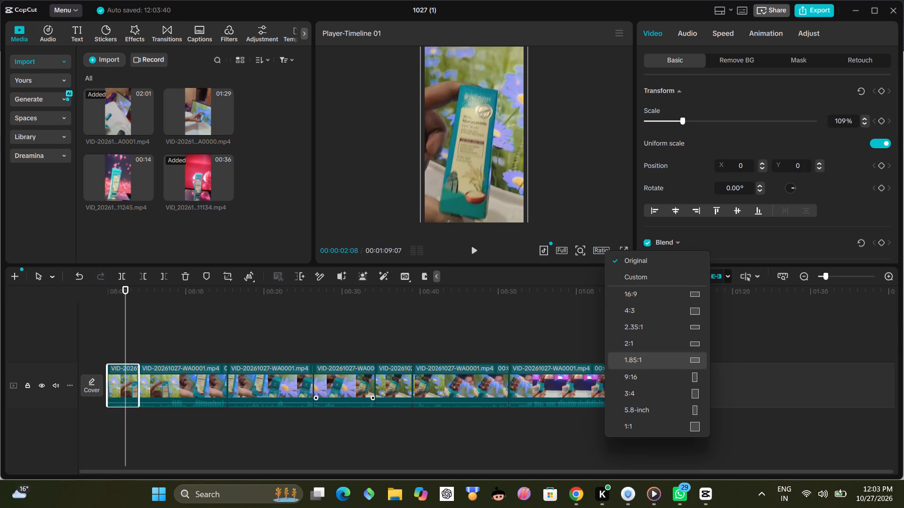
click(647, 379)
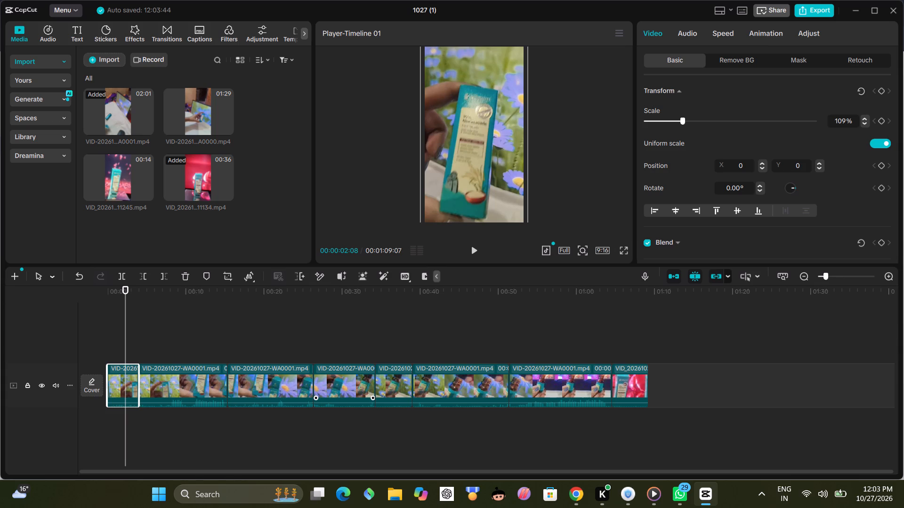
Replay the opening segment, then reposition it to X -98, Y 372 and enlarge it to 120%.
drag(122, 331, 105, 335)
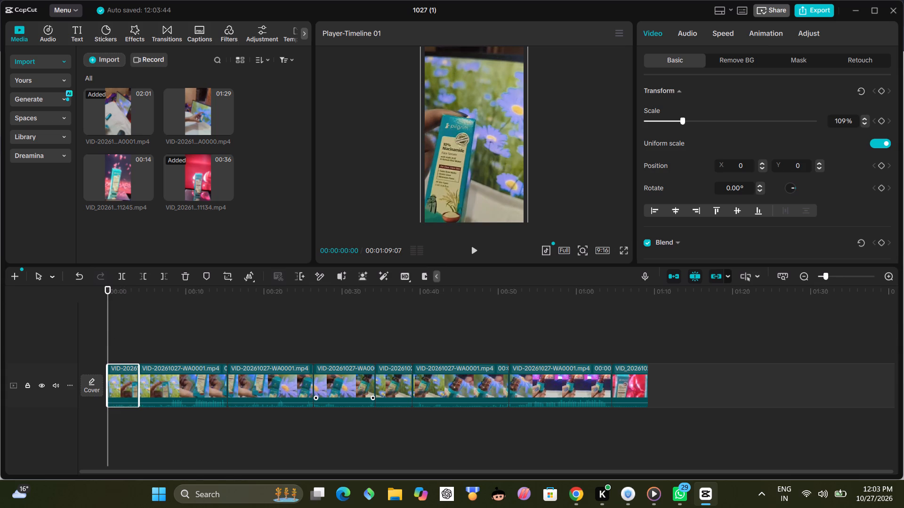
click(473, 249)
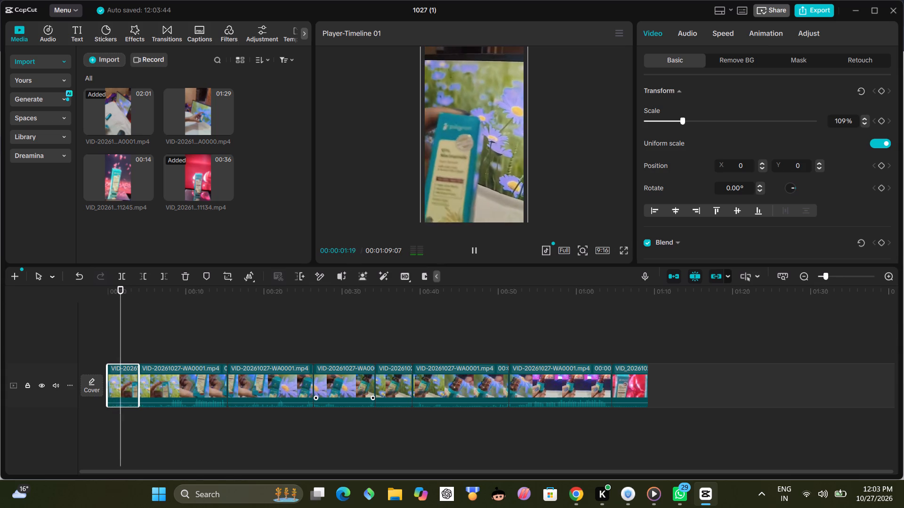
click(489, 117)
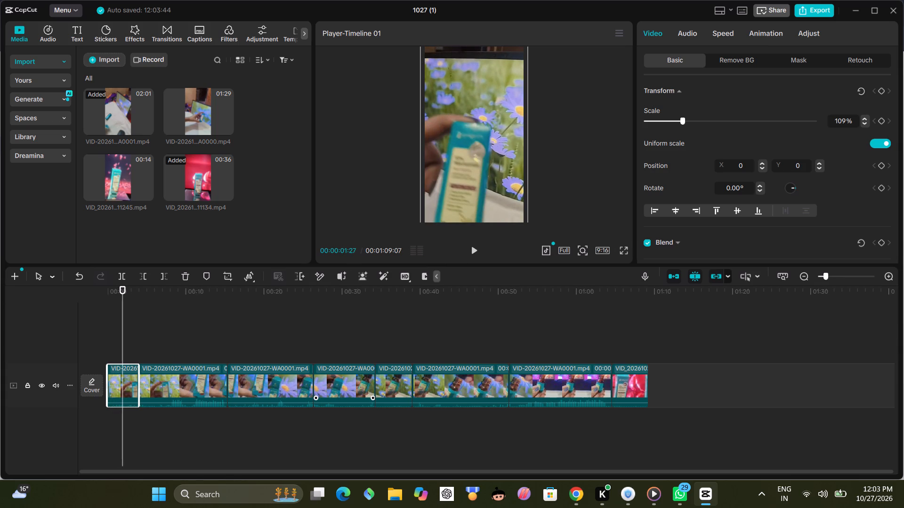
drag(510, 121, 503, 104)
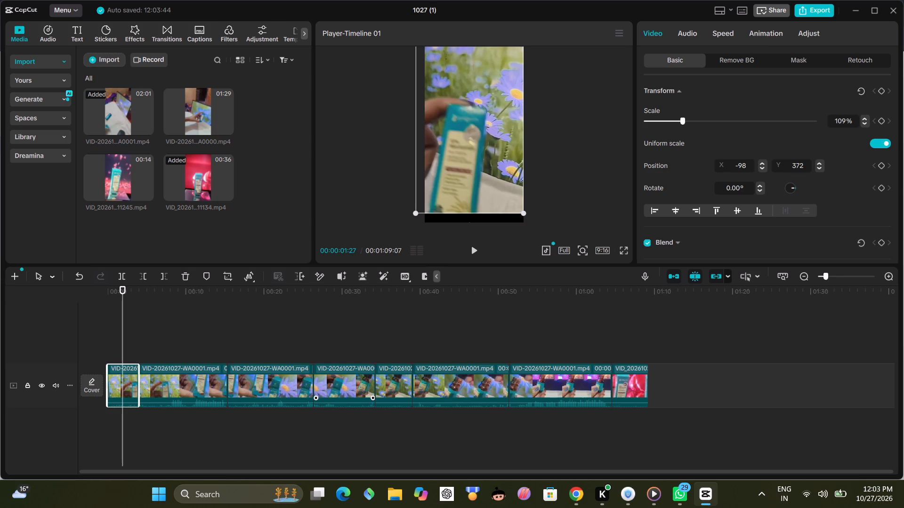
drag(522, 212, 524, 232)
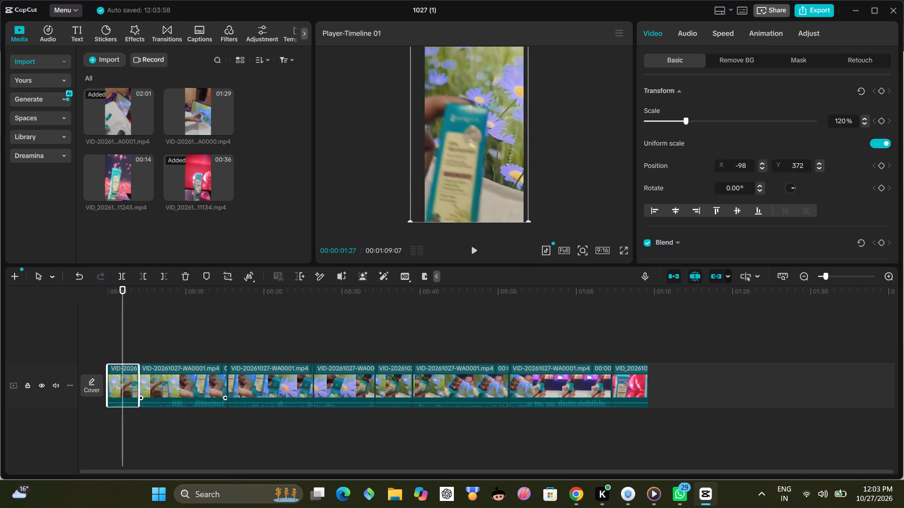
Play on to about 0:06 and delete the enlarged VID-20261027-WA0001 segment at the start of the timeline.
click(475, 249)
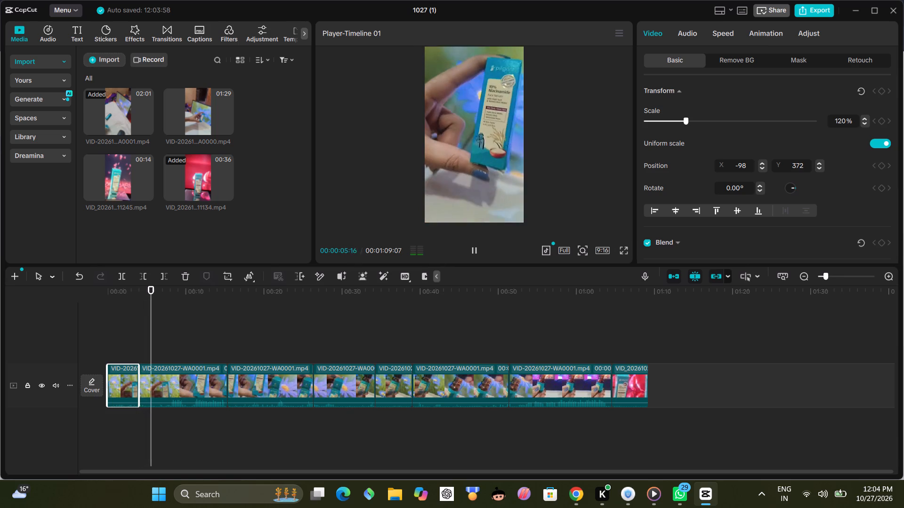
click(475, 250)
click(121, 382)
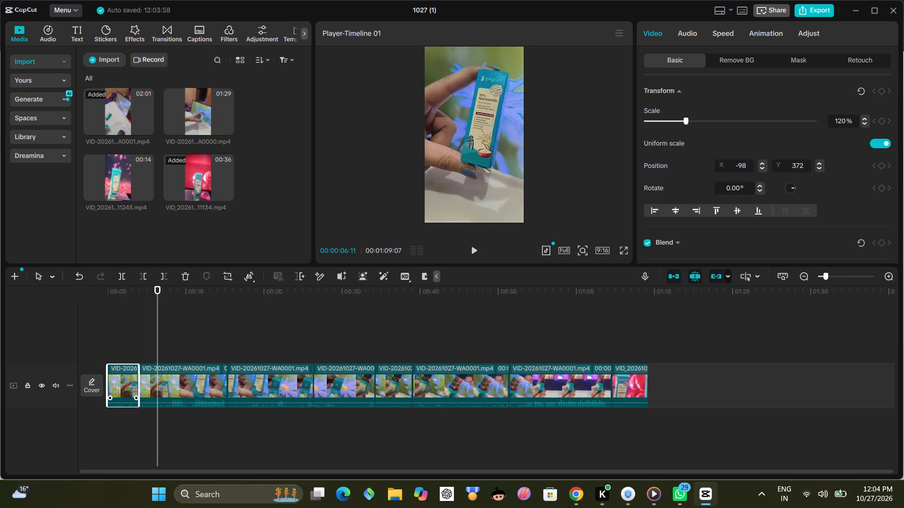
key(BackSpace)
Play the new opening segment to about 0:05, move its picture up to Y 443, and enlarge it to fill the 9:16 frame.
click(121, 381)
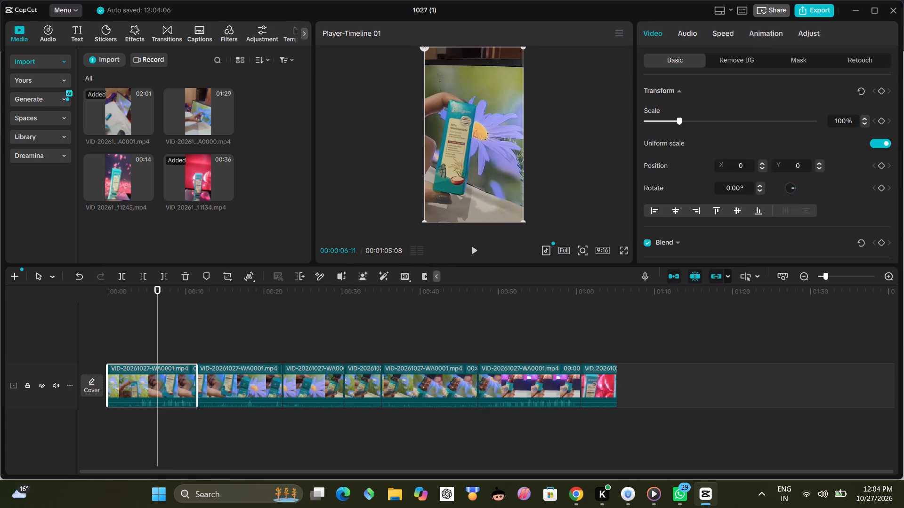
click(110, 349)
click(474, 247)
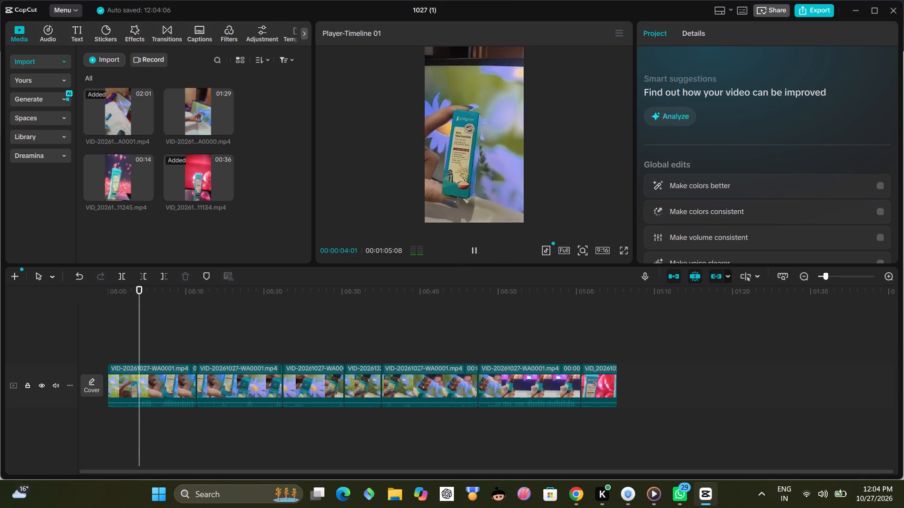
click(474, 247)
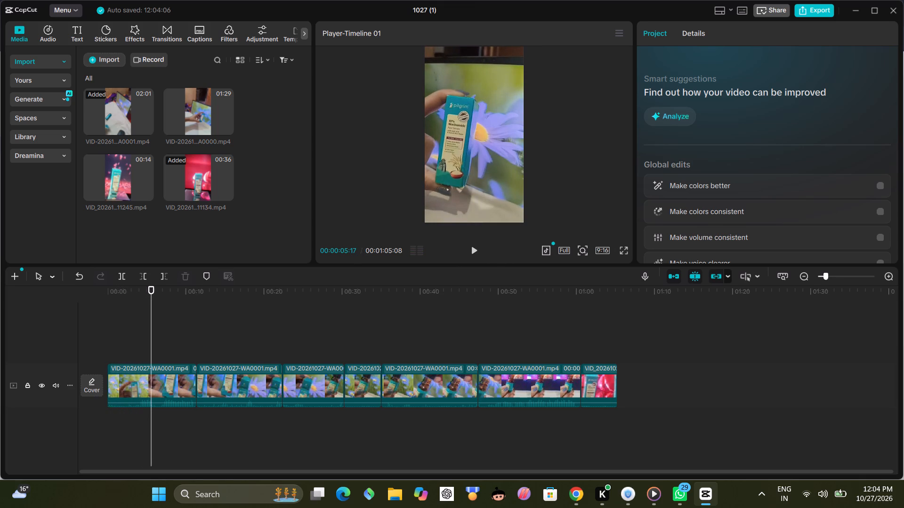
click(450, 131)
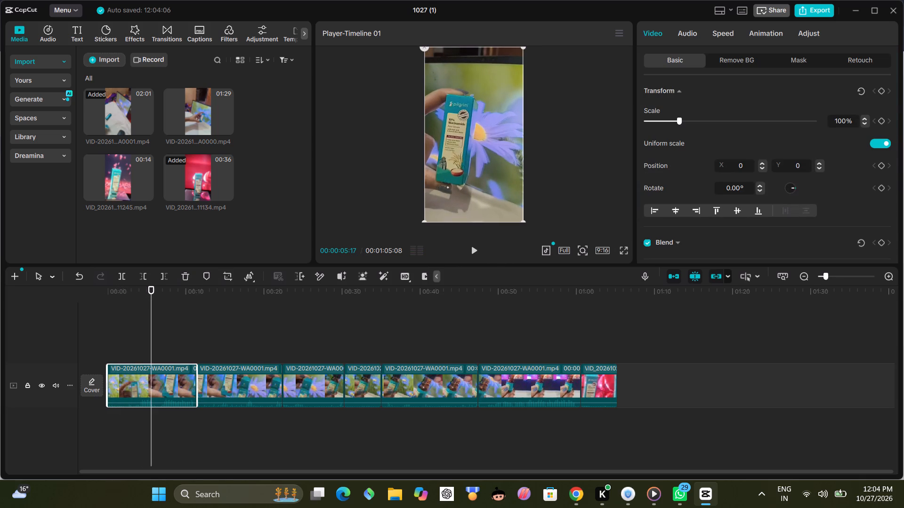
click(524, 222)
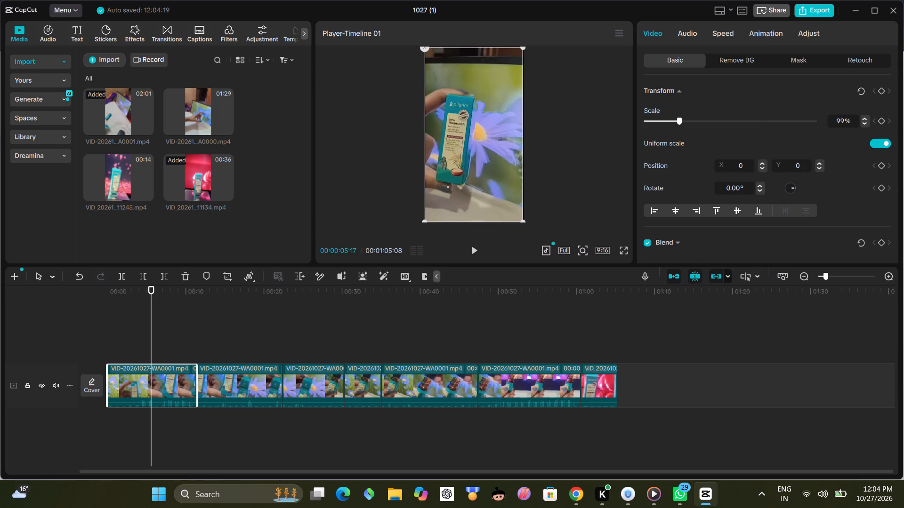
drag(486, 190, 487, 169)
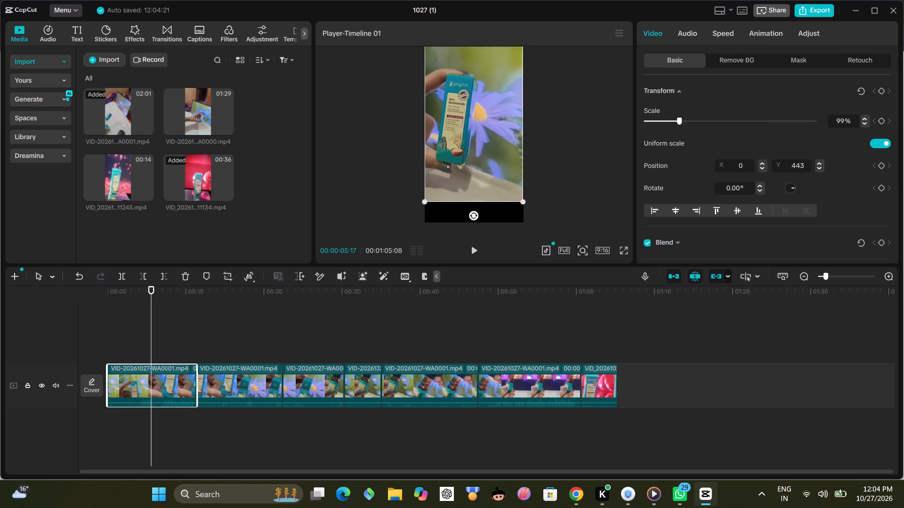
click(512, 197)
drag(521, 200, 521, 203)
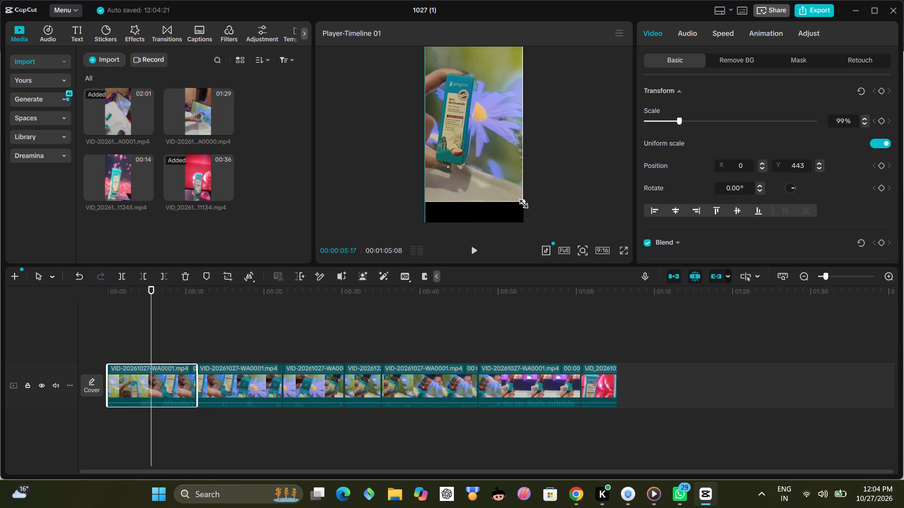
drag(521, 203, 559, 220)
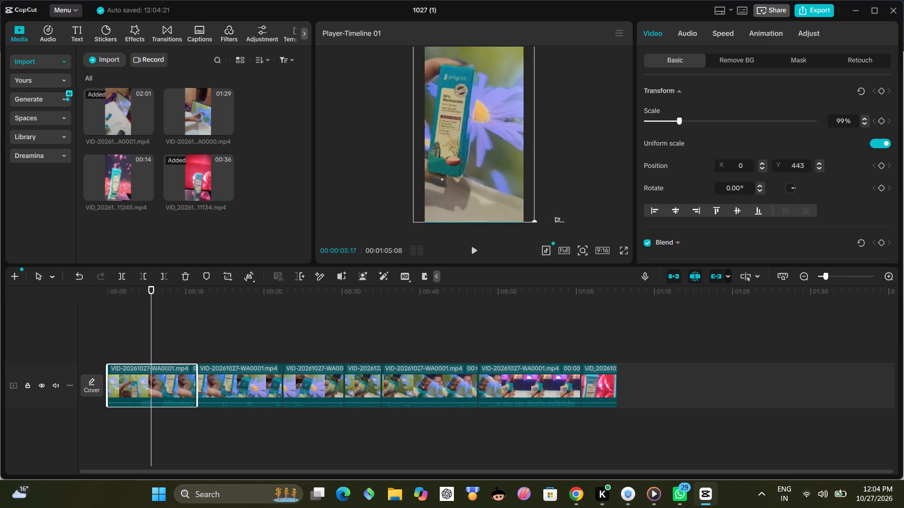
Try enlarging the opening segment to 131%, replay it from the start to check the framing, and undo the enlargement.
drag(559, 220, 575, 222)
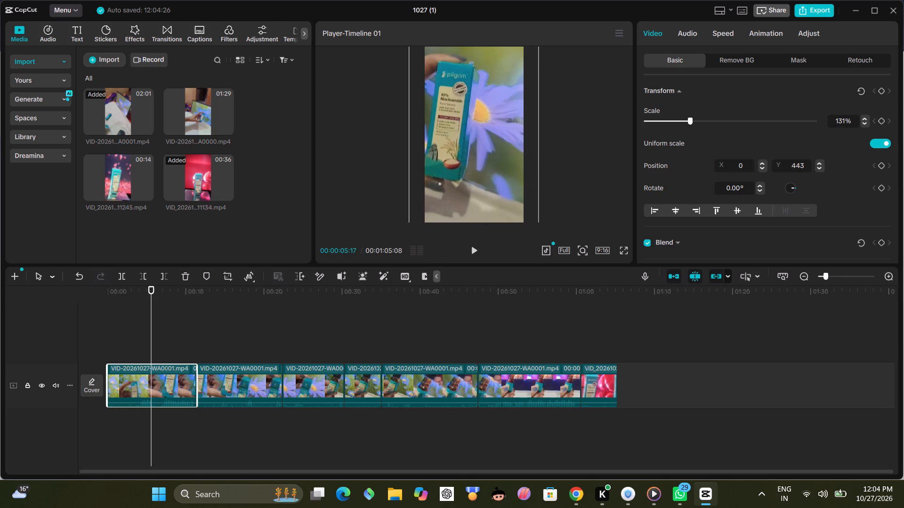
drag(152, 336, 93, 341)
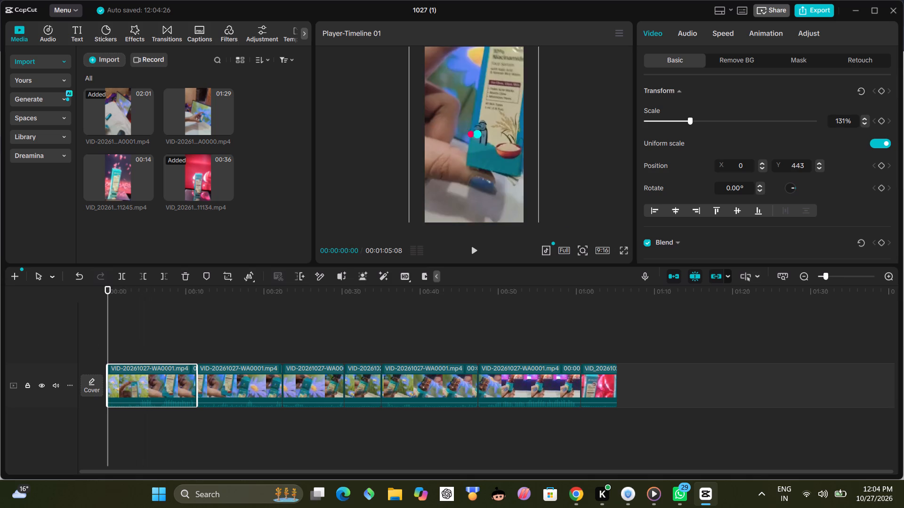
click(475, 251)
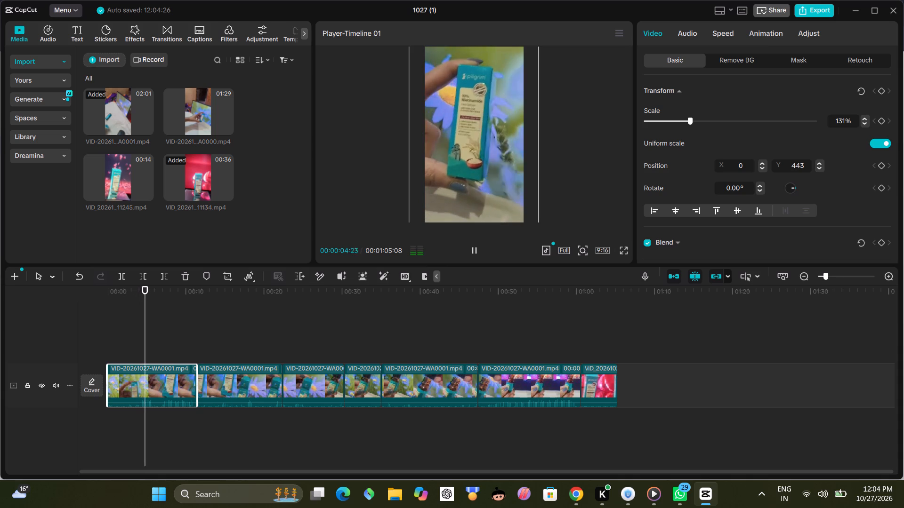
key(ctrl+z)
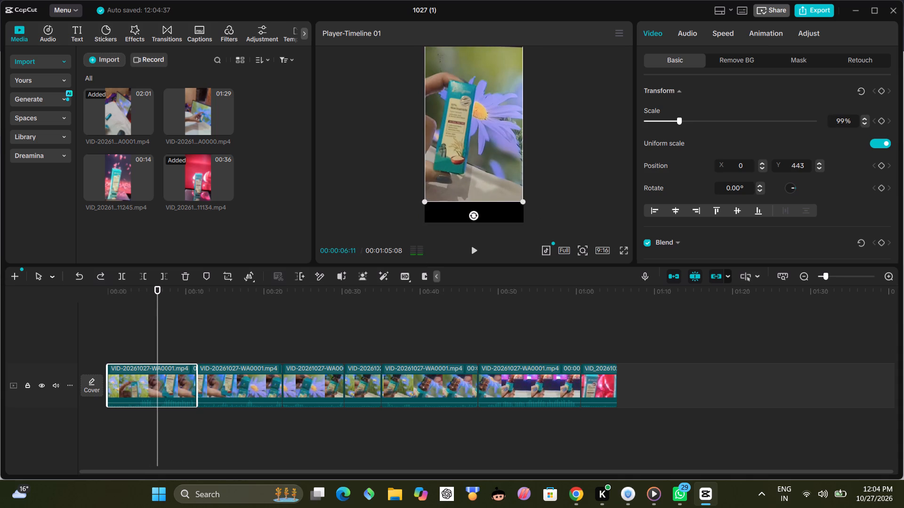
Move the opening segment's picture back down to the centre of the 9:16 frame, at X 0, Y 0.
drag(490, 128, 484, 153)
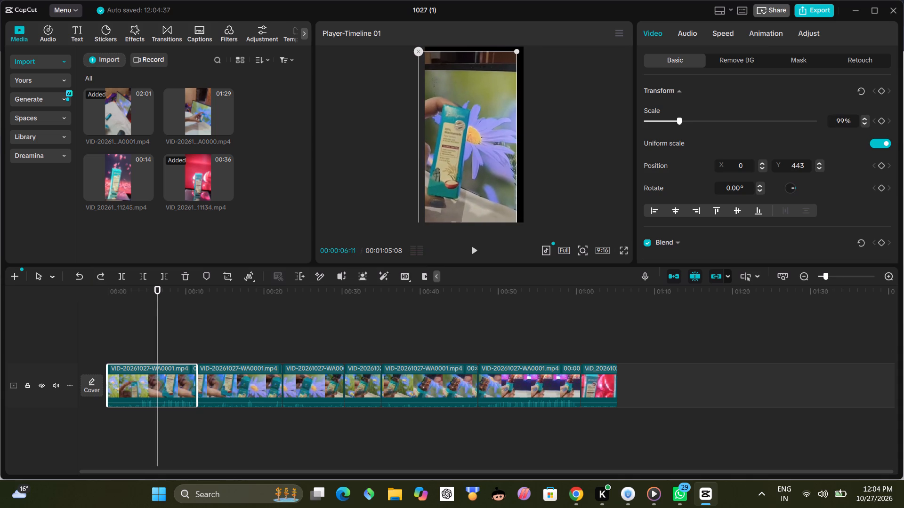
drag(484, 153, 487, 151)
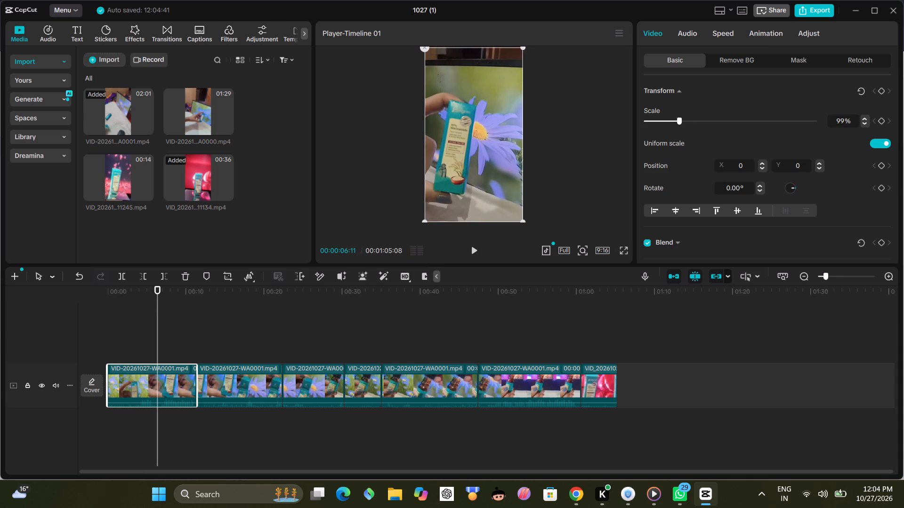
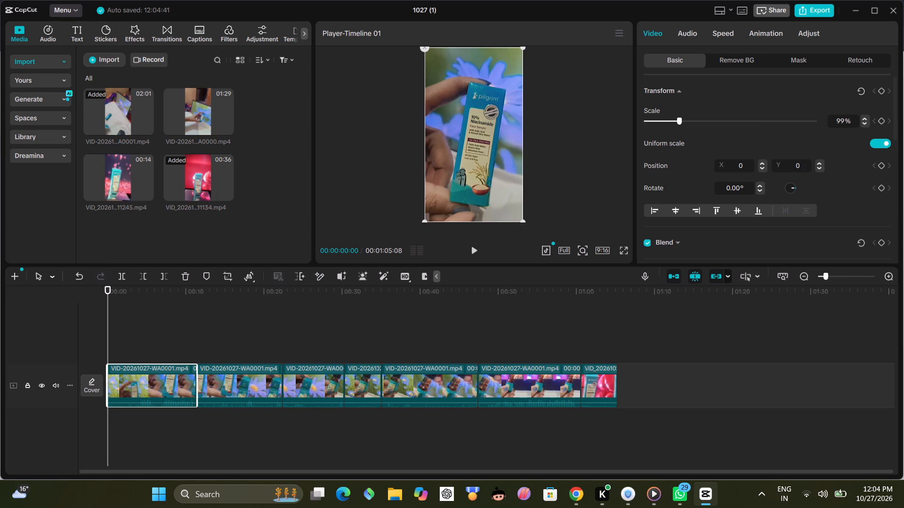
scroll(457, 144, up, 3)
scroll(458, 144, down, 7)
Try rotating the opening segment's picture through a full turn, and adjust it back to nearly upright at 359.68°.
click(792, 189)
drag(792, 189, 791, 192)
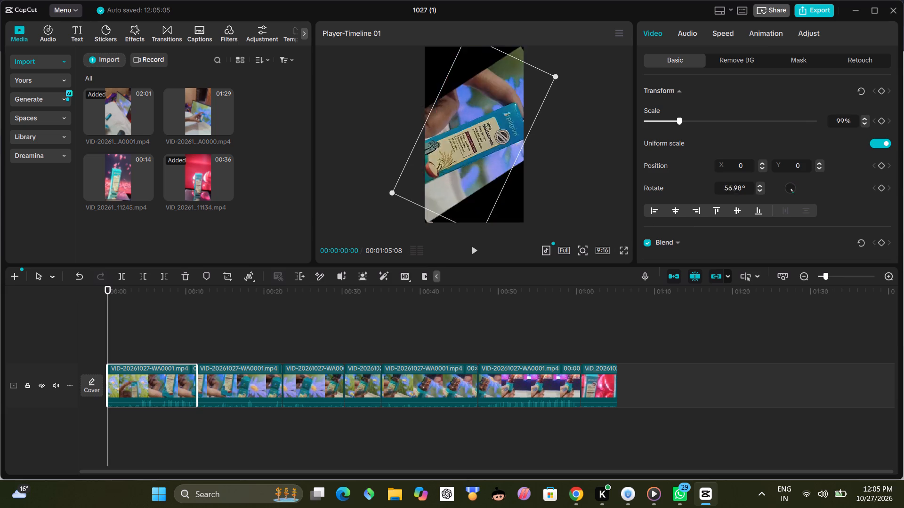
drag(791, 192, 791, 188)
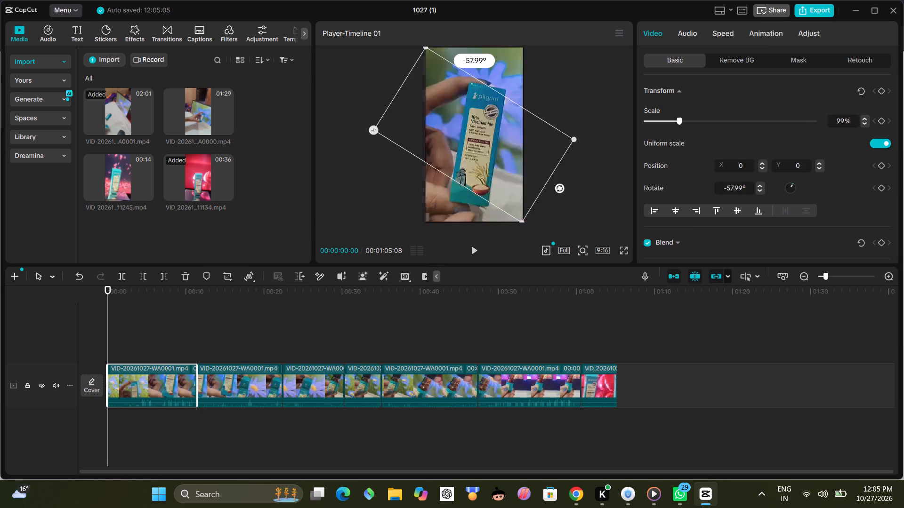
drag(791, 188, 790, 186)
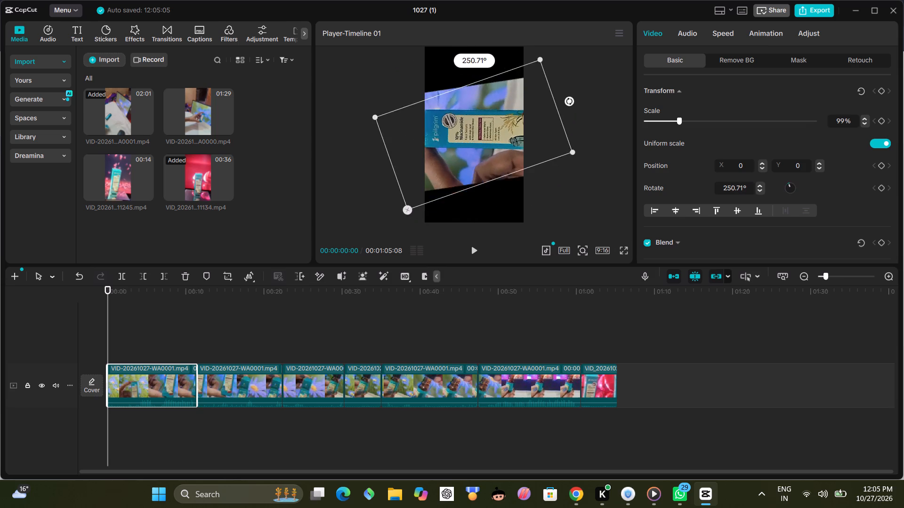
drag(790, 186, 795, 185)
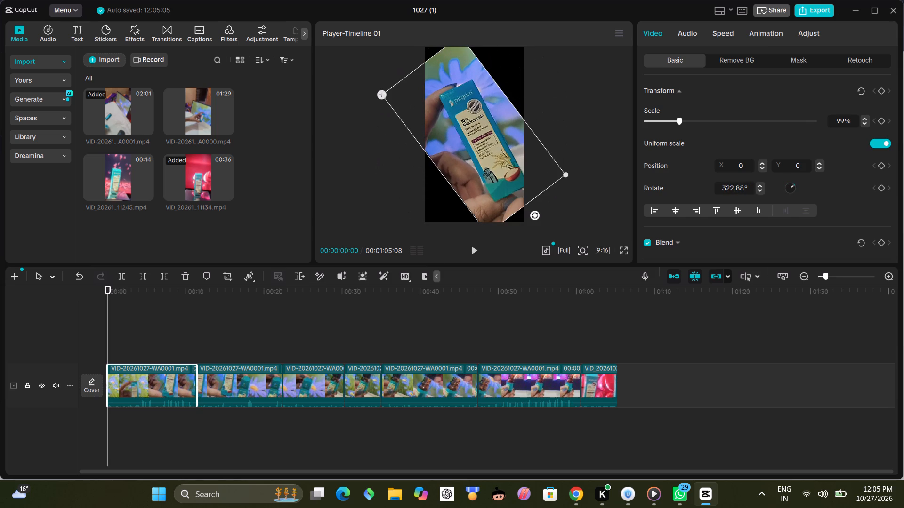
drag(795, 185, 801, 188)
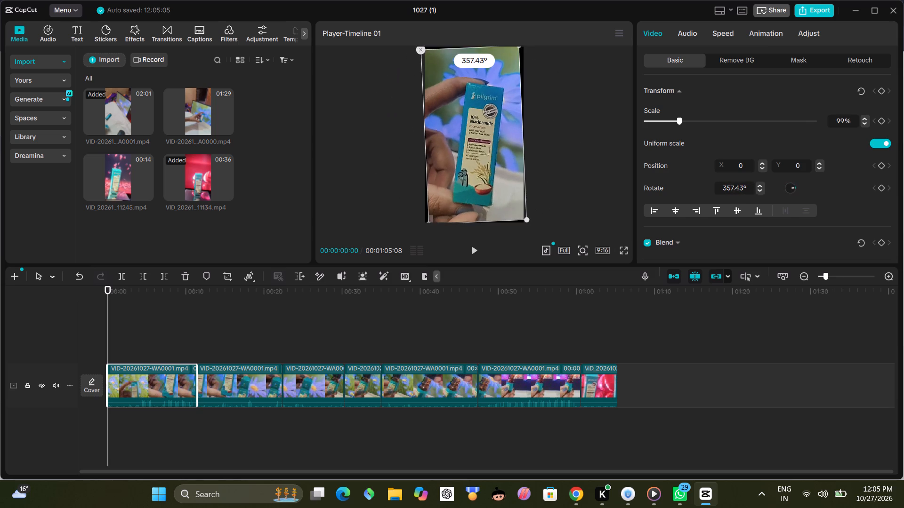
drag(801, 188, 803, 189)
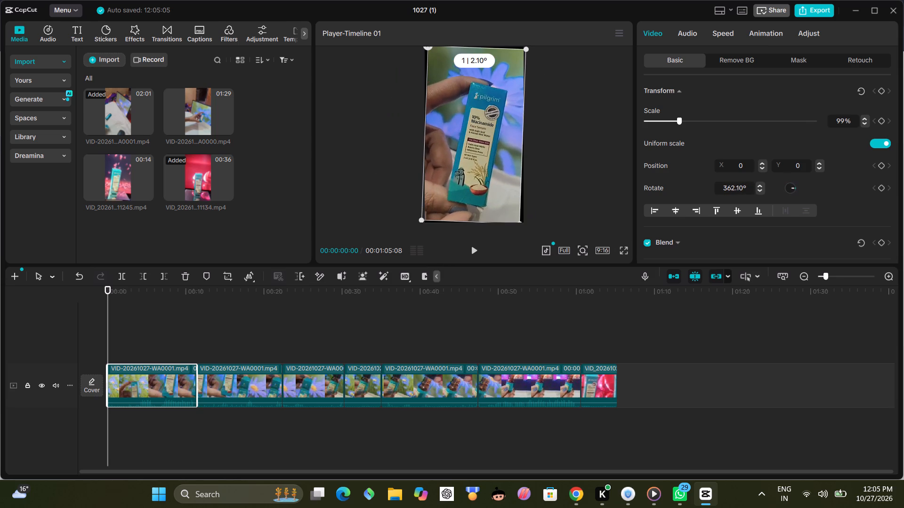
drag(803, 189, 803, 189)
triple_click(757, 191)
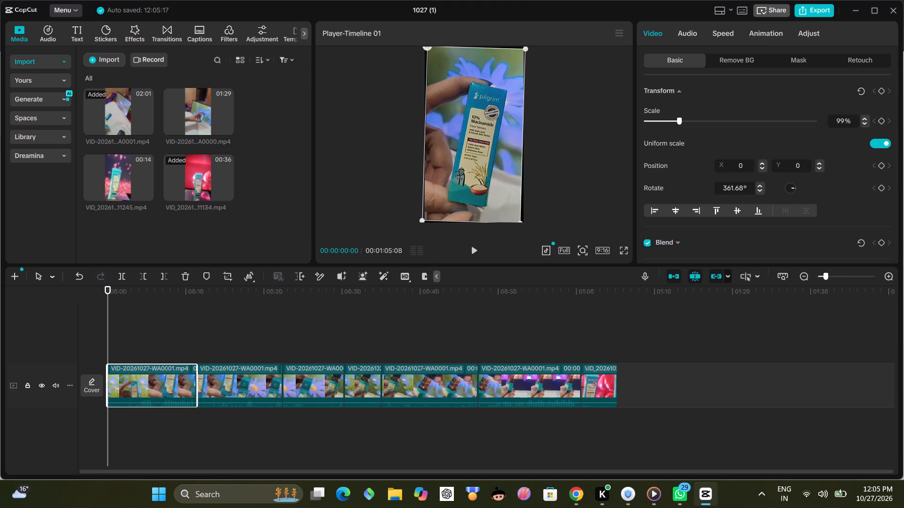
double_click(758, 190)
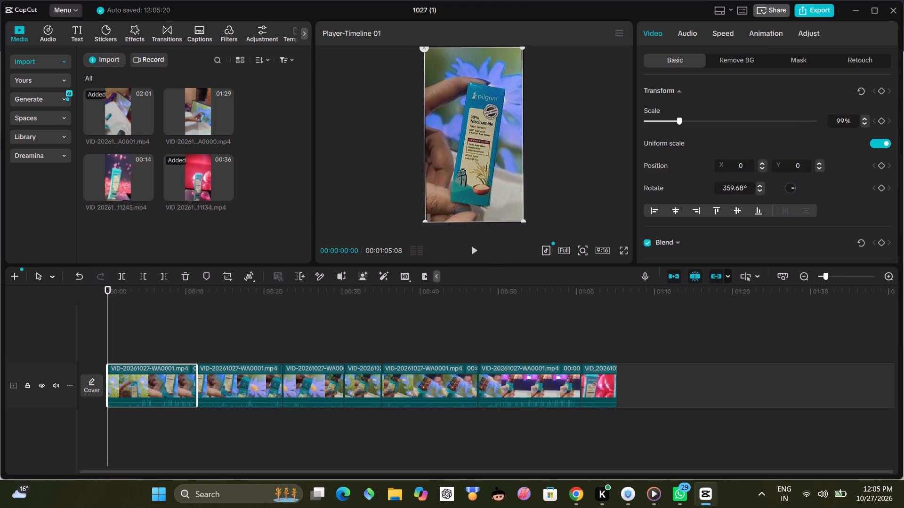
click(758, 190)
click(759, 183)
click(759, 184)
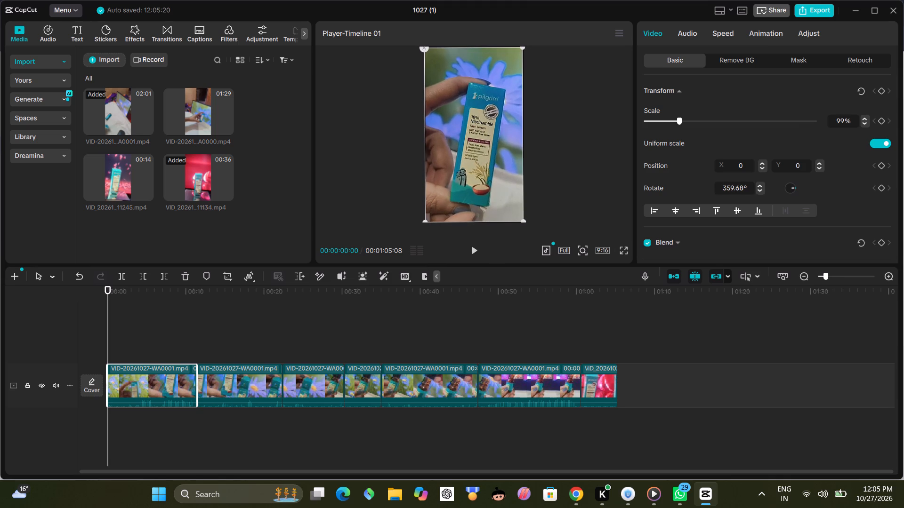
Nudge the opening segment's rotation up by one increment to straighten its picture in the 9:16 frame, and deselect it.
click(600, 127)
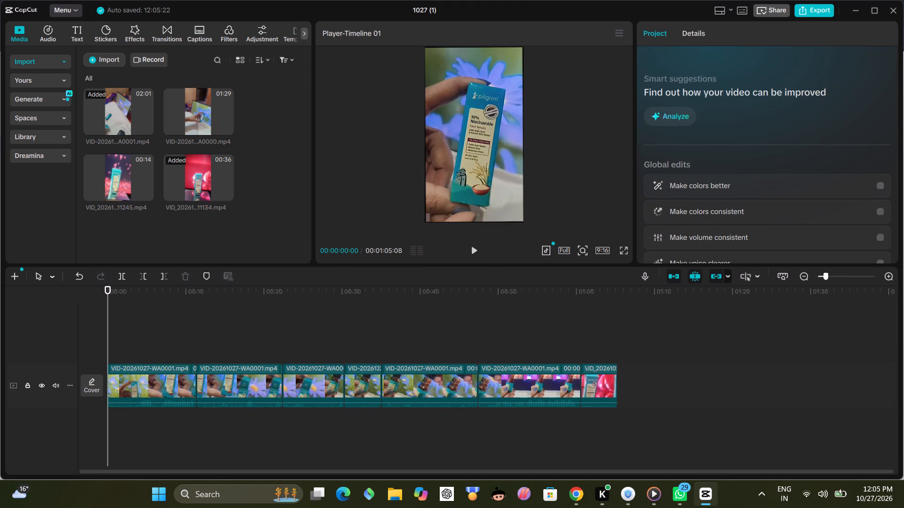
click(460, 126)
click(760, 184)
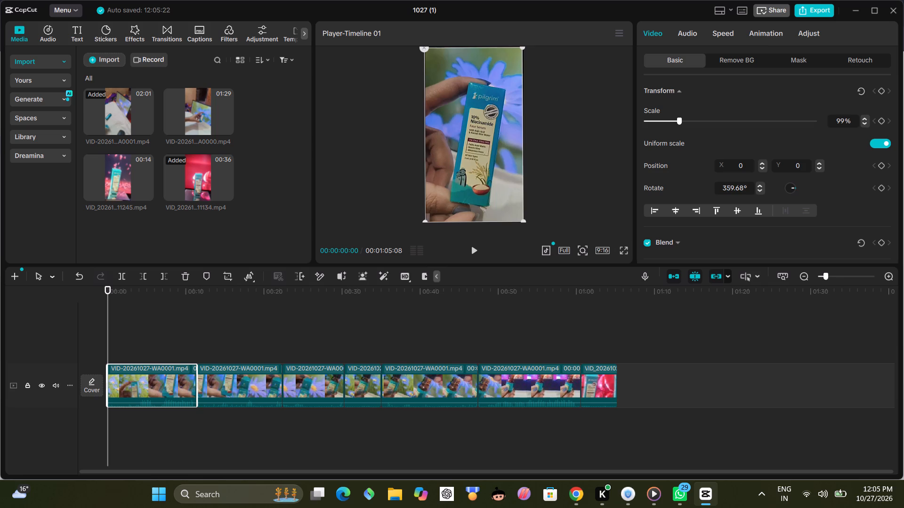
click(546, 137)
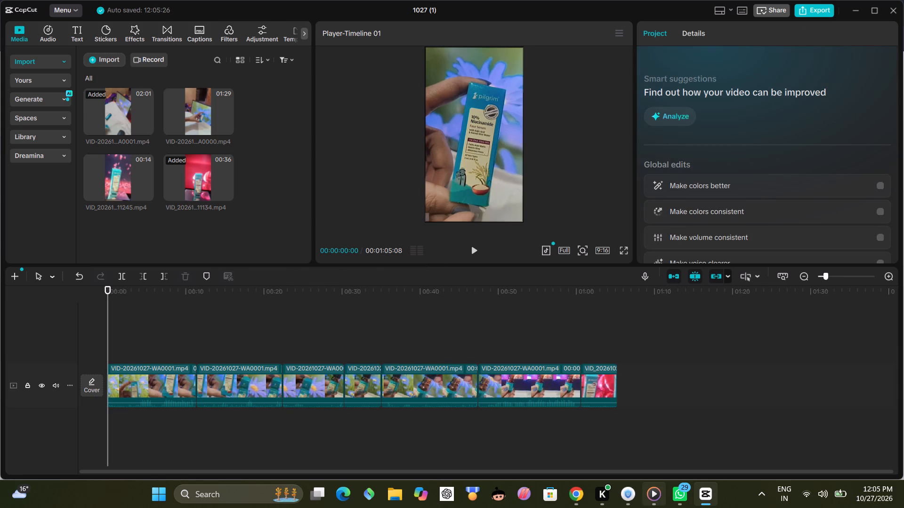
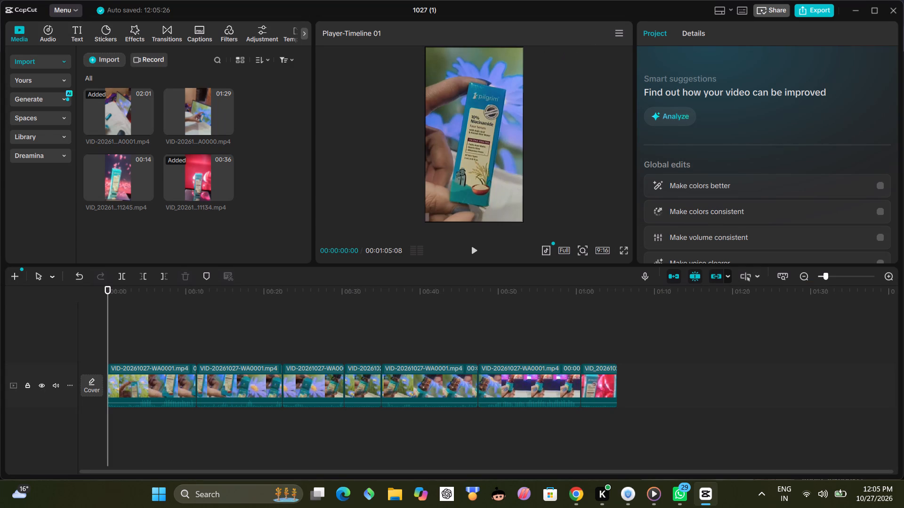
Select the opening segment at the start of the timeline to show its transform settings.
click(152, 381)
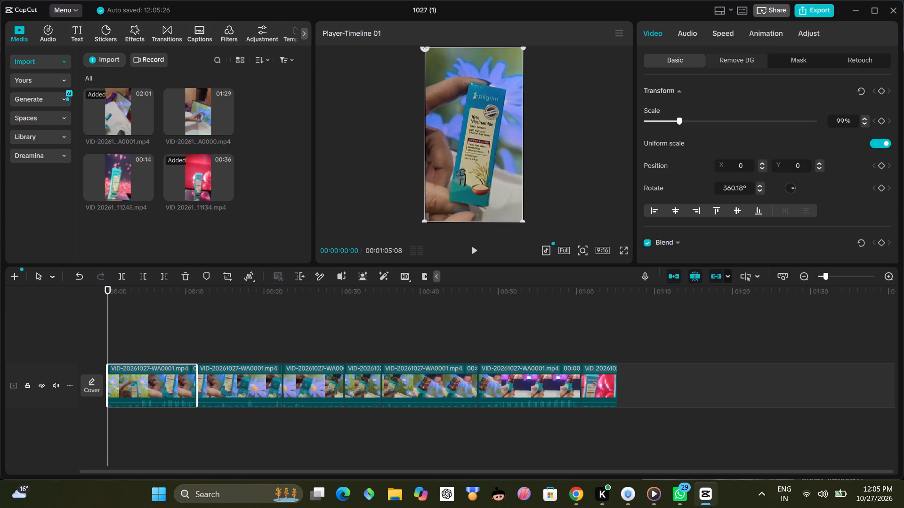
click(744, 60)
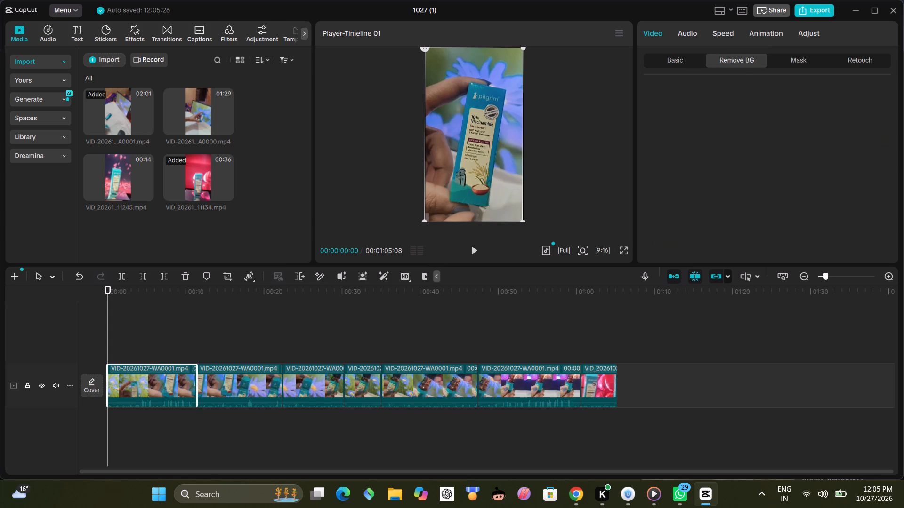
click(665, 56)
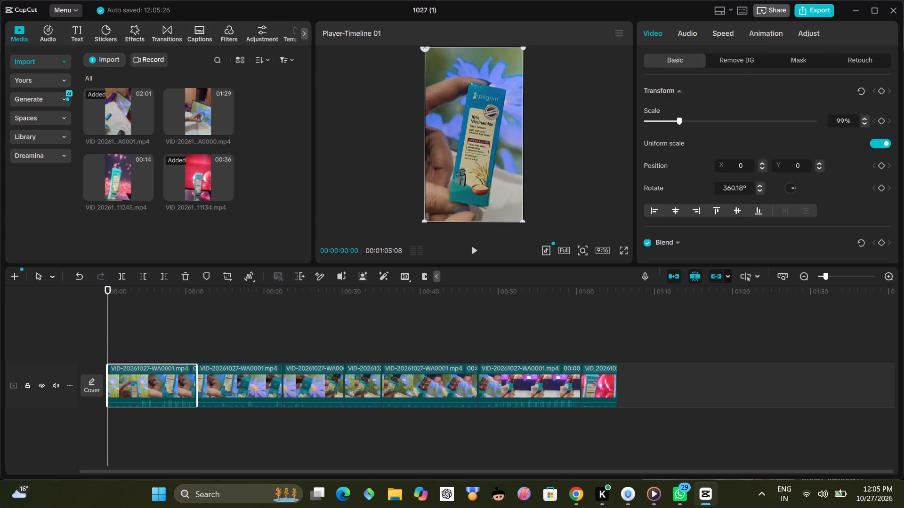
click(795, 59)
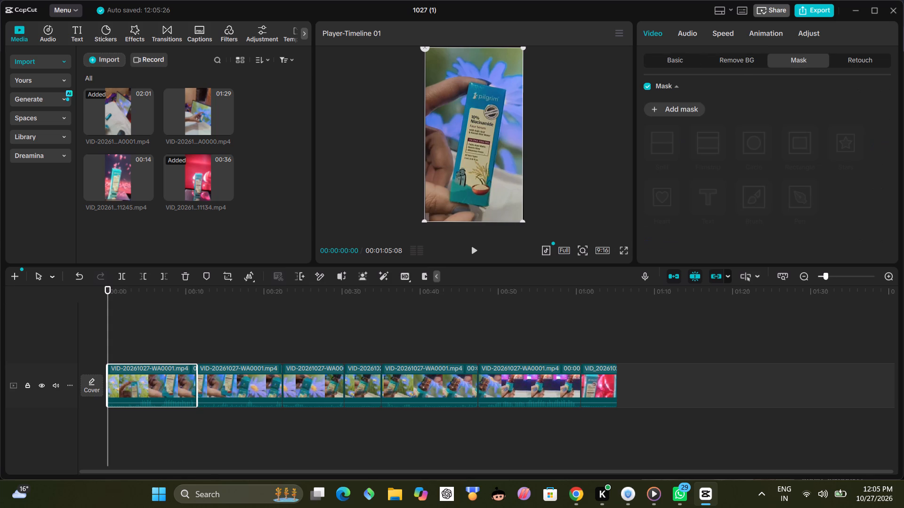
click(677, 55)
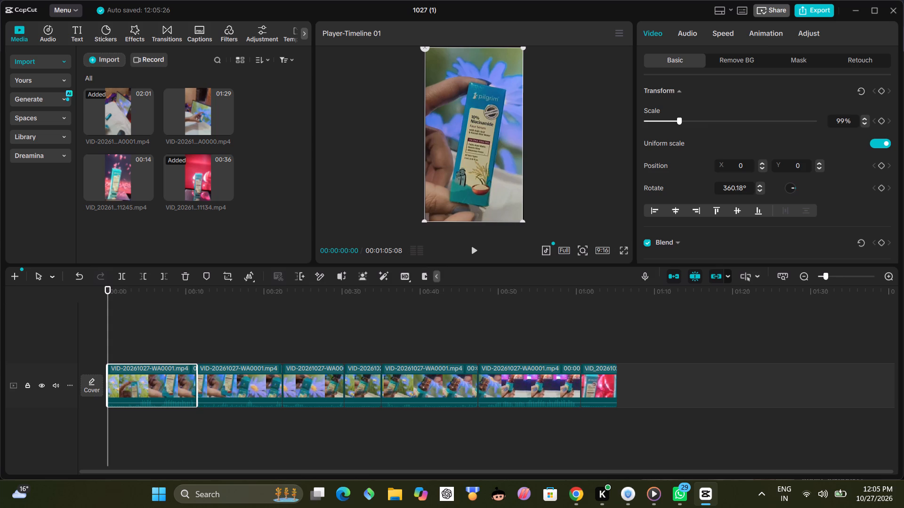
Align the opening segment's picture to the top and right edges of the frame.
scroll(763, 180, down, 1)
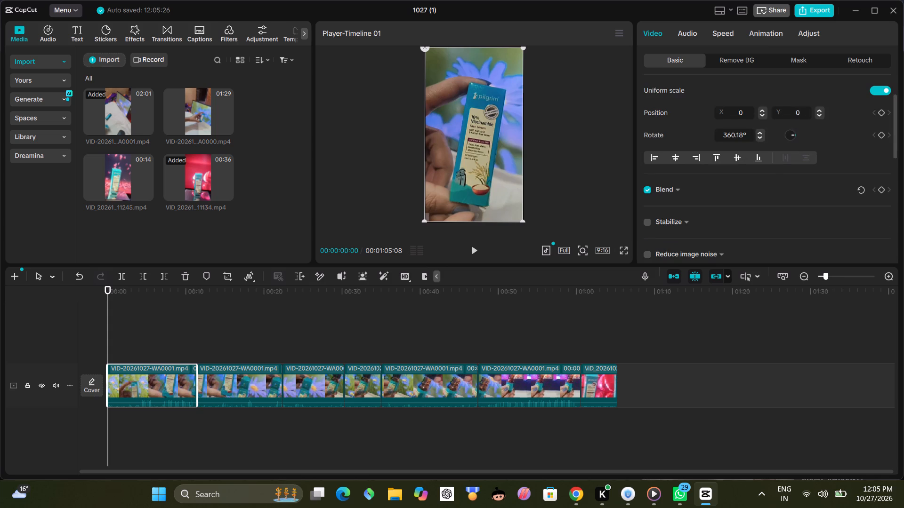
click(758, 157)
click(733, 158)
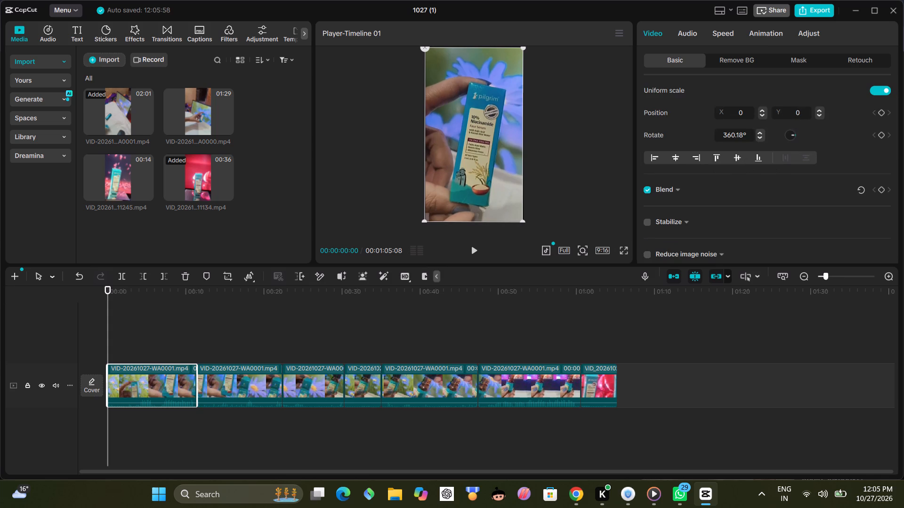
click(719, 158)
click(713, 158)
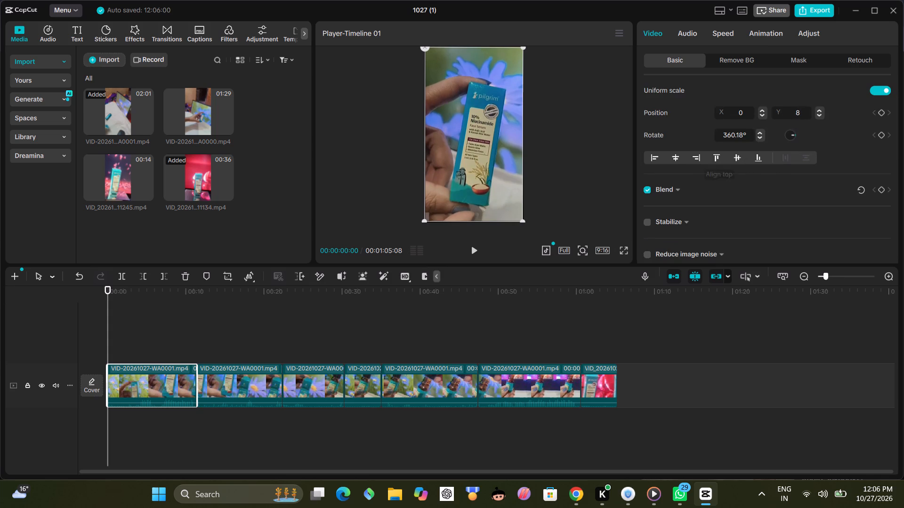
click(697, 158)
click(711, 154)
click(714, 155)
Turn on the Relight effect for the opening segment.
scroll(710, 104, down, 1)
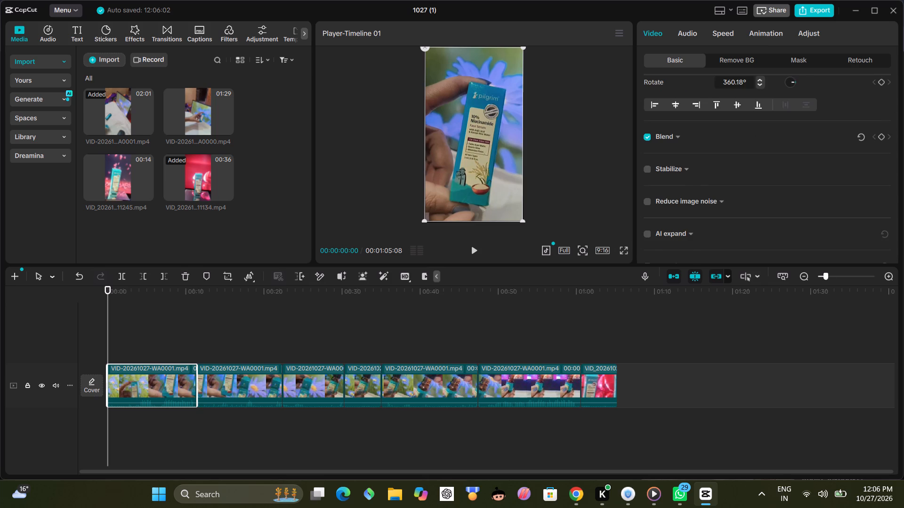
scroll(689, 136, down, 1)
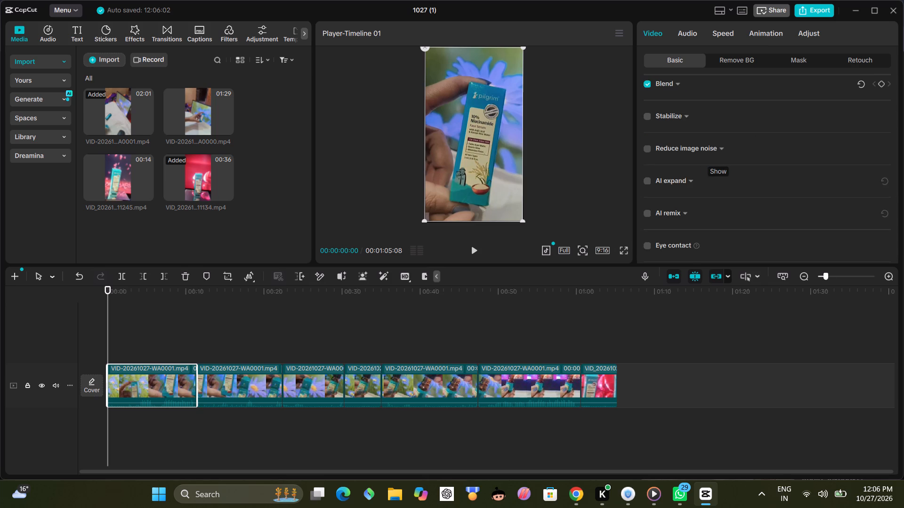
scroll(718, 151, down, 1)
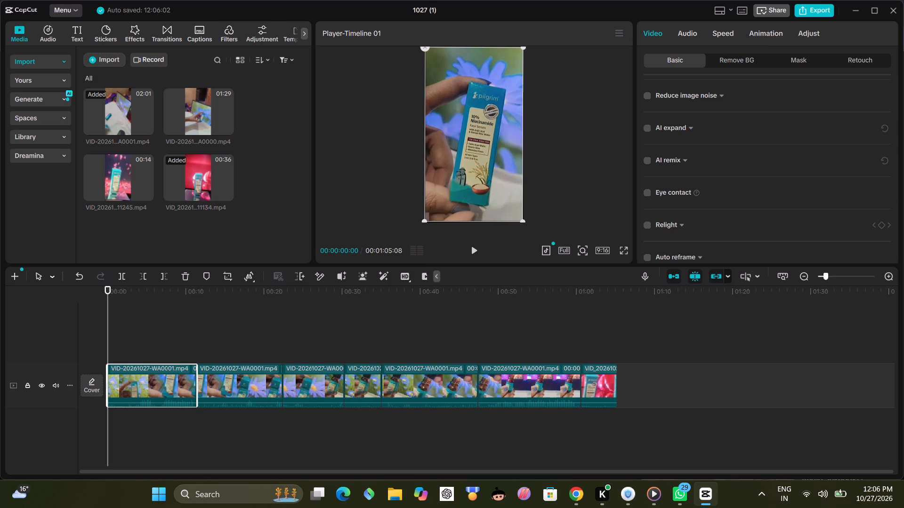
scroll(702, 149, down, 1)
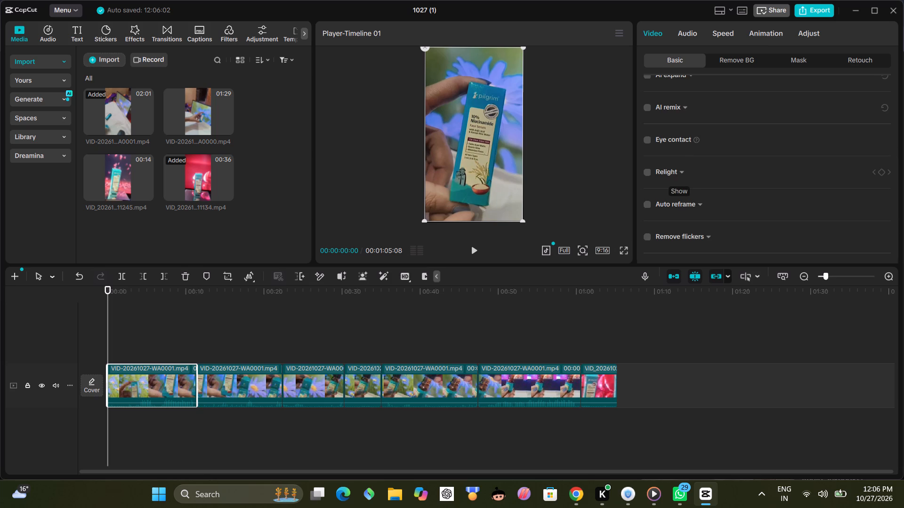
click(679, 172)
scroll(697, 161, down, 1)
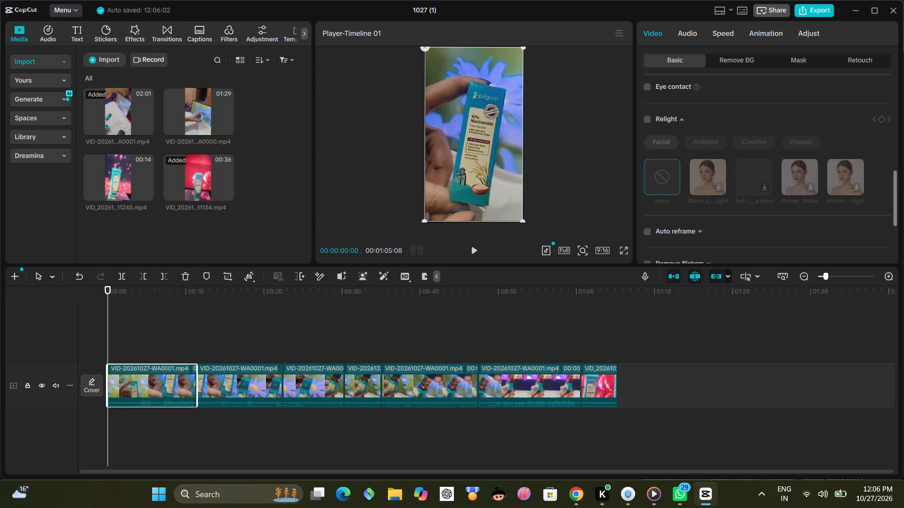
click(646, 119)
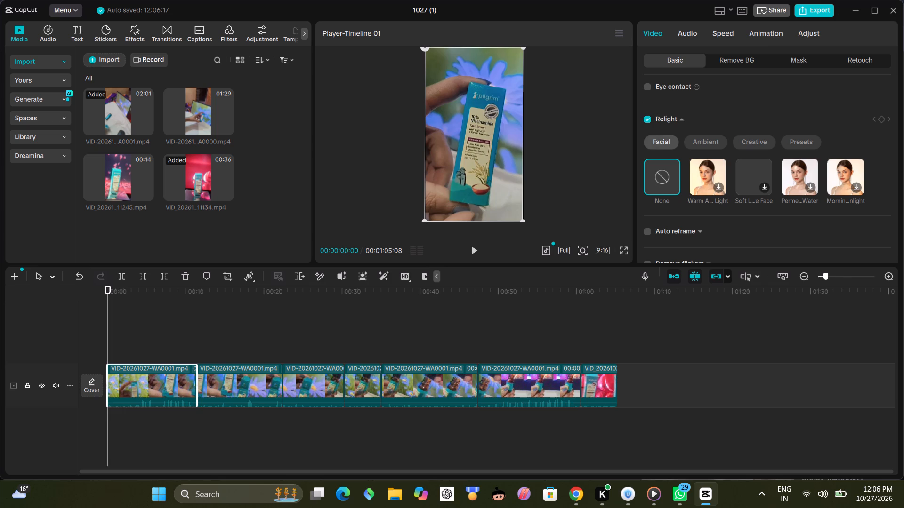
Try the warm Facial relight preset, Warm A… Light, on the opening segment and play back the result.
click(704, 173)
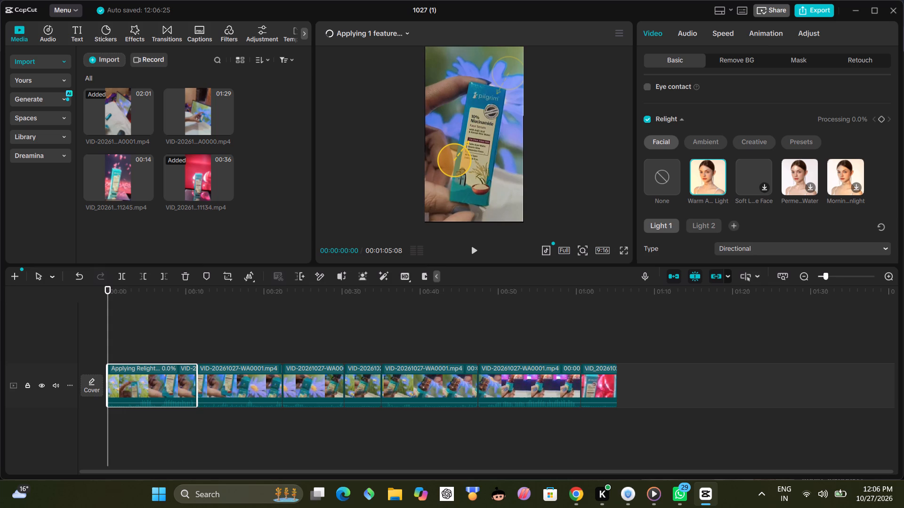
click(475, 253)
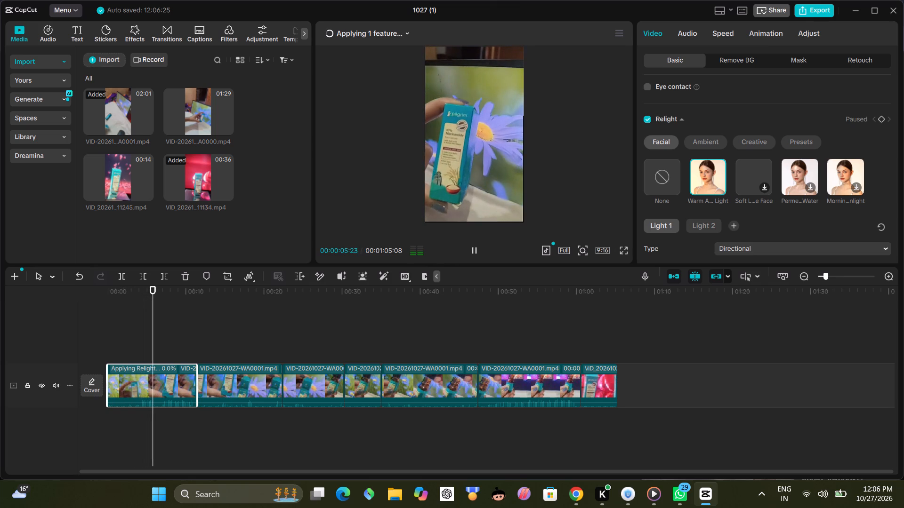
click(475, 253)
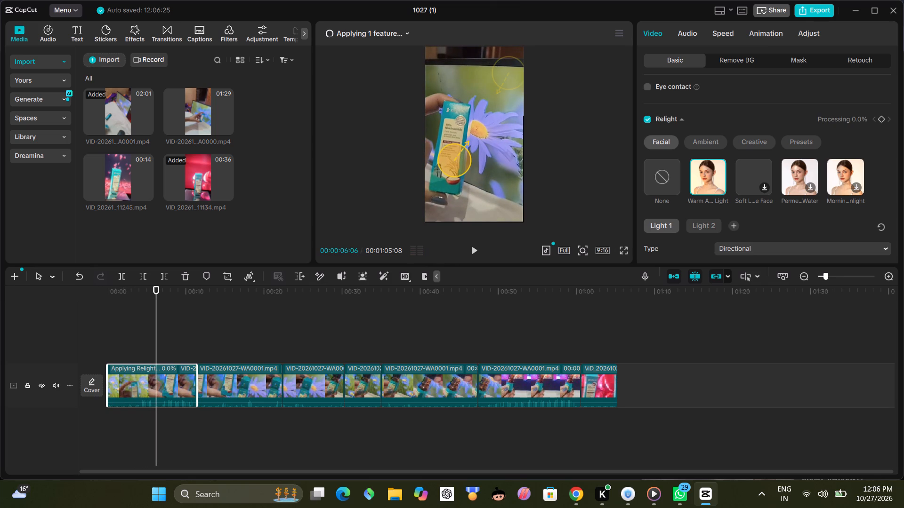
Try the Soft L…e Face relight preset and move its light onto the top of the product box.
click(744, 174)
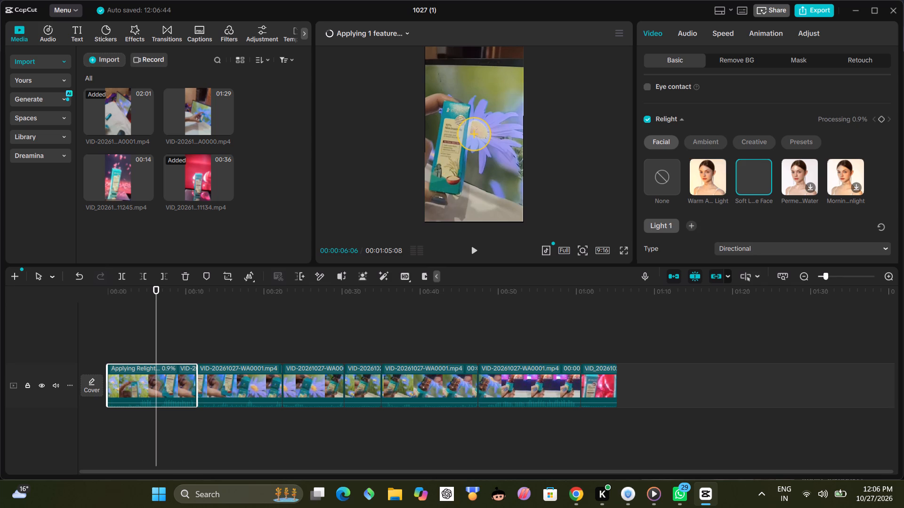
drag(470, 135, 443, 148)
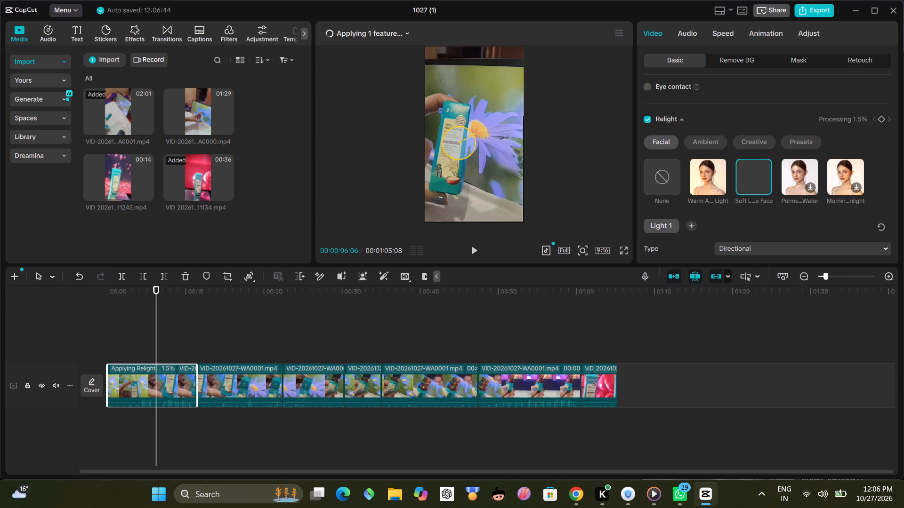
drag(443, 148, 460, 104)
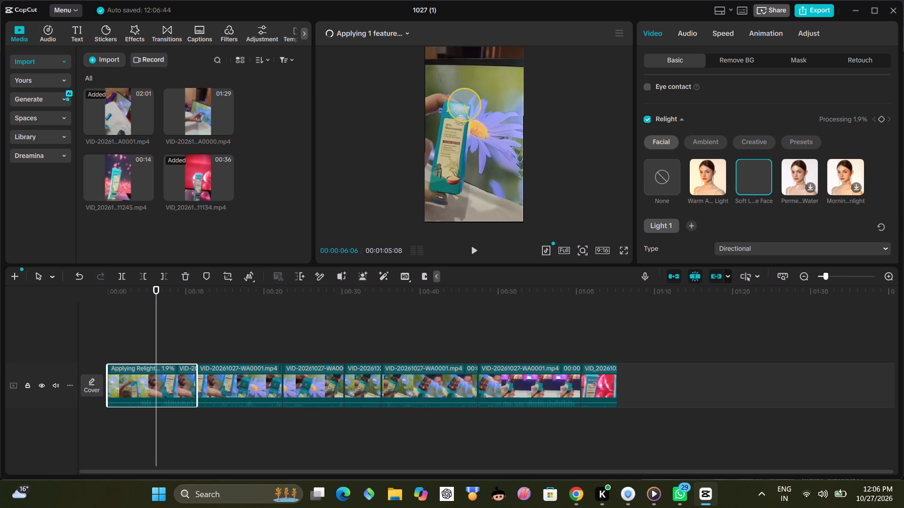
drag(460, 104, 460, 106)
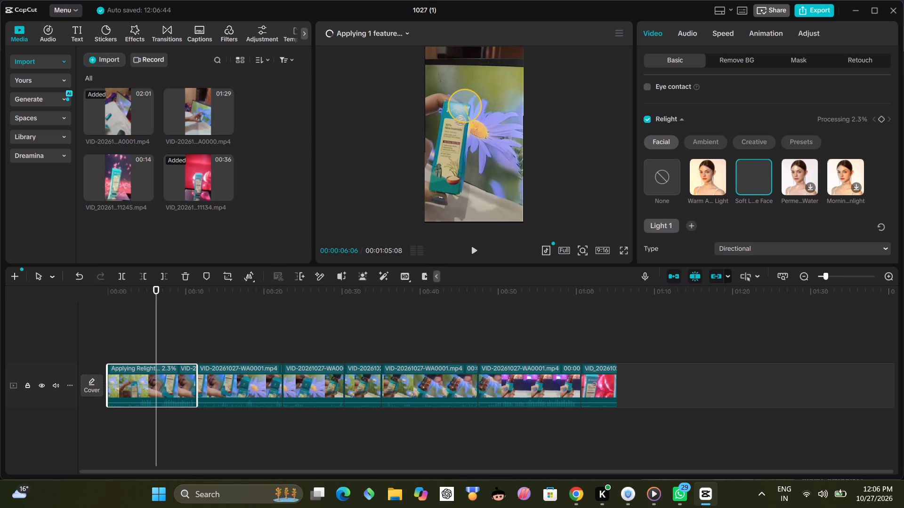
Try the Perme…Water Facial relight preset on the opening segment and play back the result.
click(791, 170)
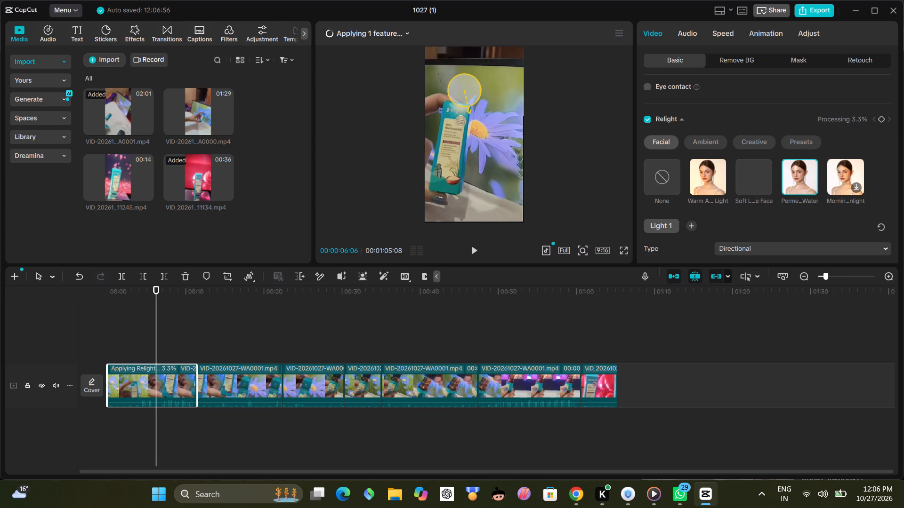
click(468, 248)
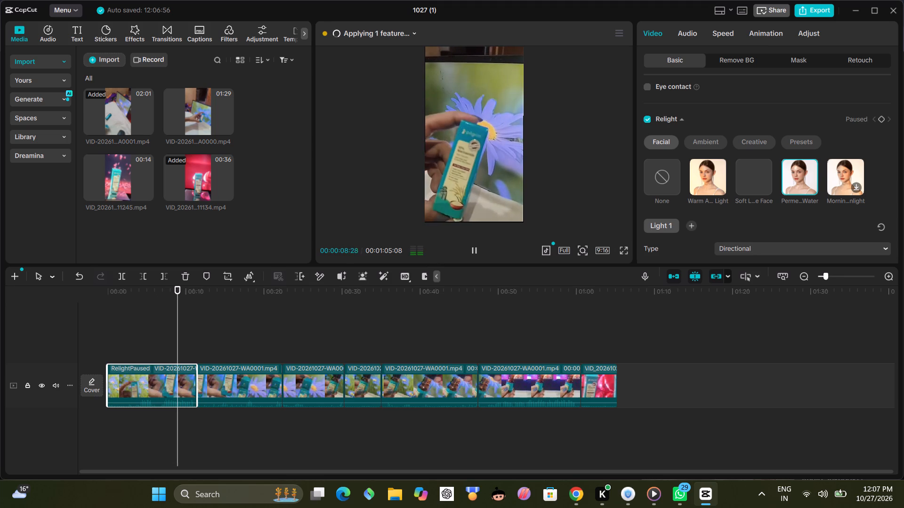
Apply the Mornin…nlight Facial relight preset to the opening segment and play the segment back from near its start.
click(847, 175)
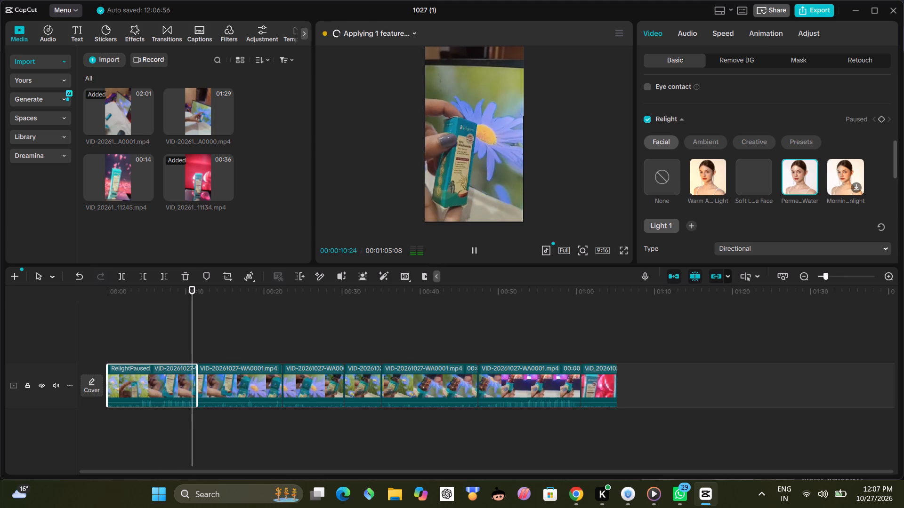
double_click(848, 172)
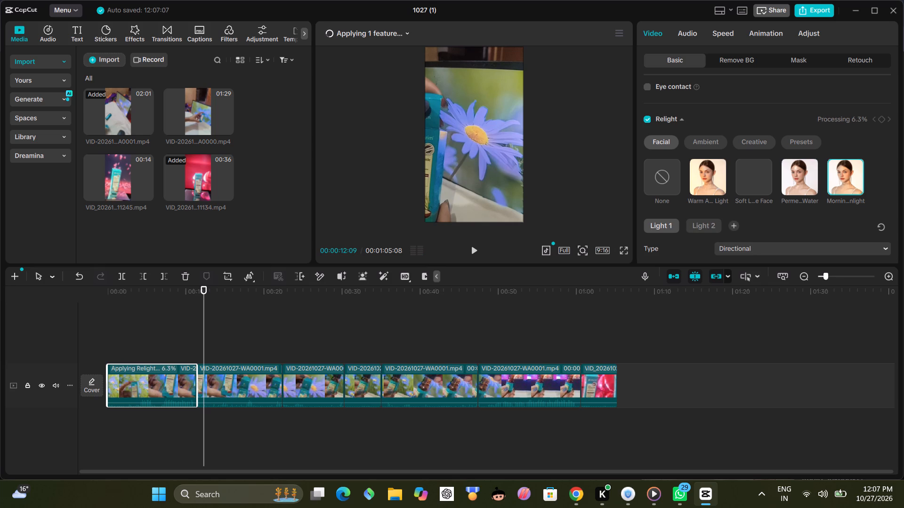
click(129, 343)
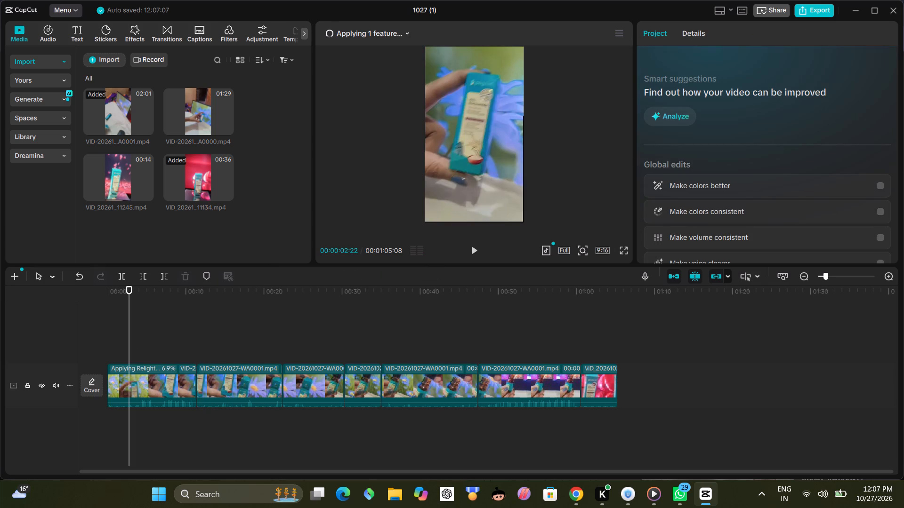
click(474, 247)
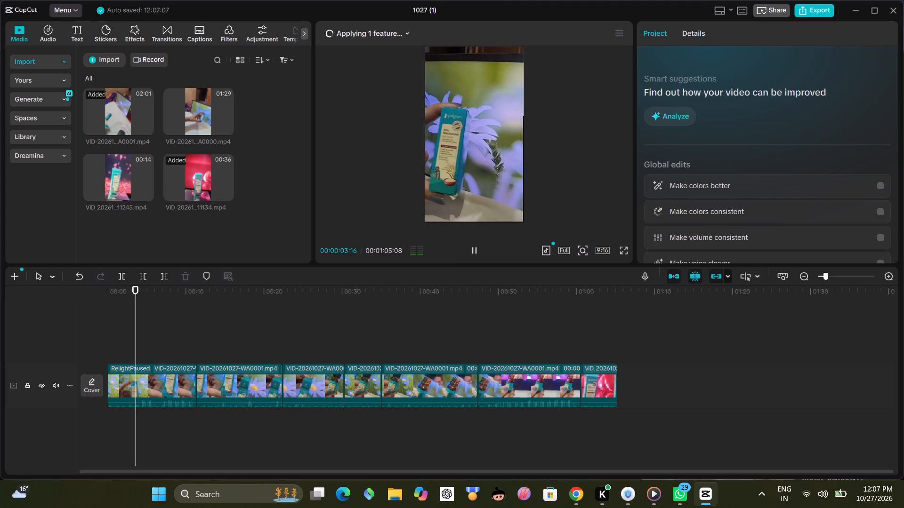
click(127, 384)
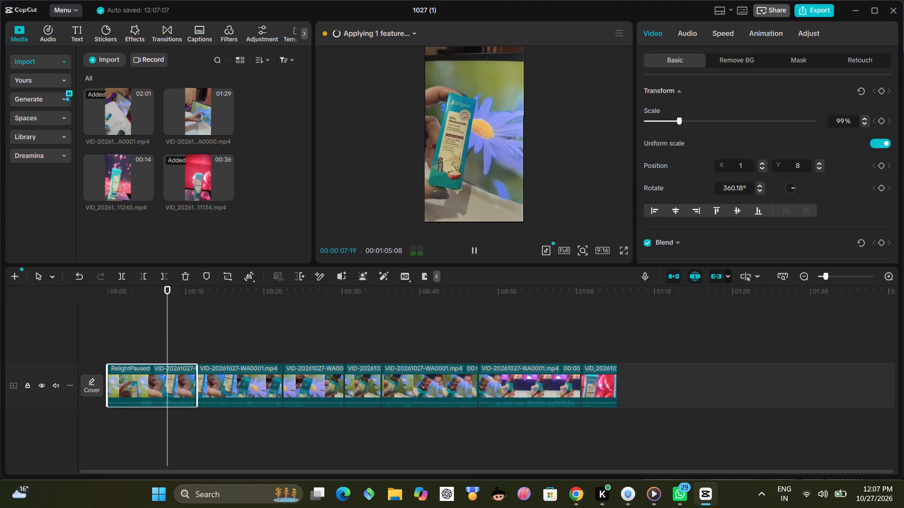
click(477, 252)
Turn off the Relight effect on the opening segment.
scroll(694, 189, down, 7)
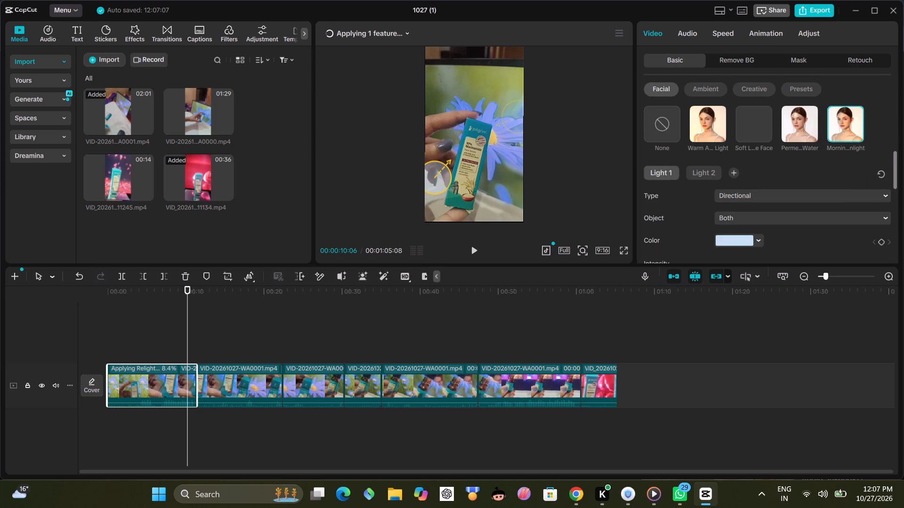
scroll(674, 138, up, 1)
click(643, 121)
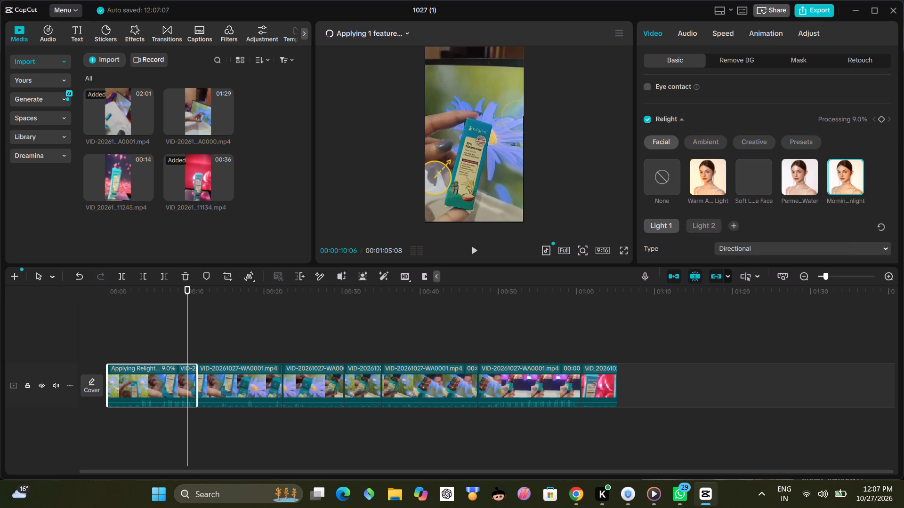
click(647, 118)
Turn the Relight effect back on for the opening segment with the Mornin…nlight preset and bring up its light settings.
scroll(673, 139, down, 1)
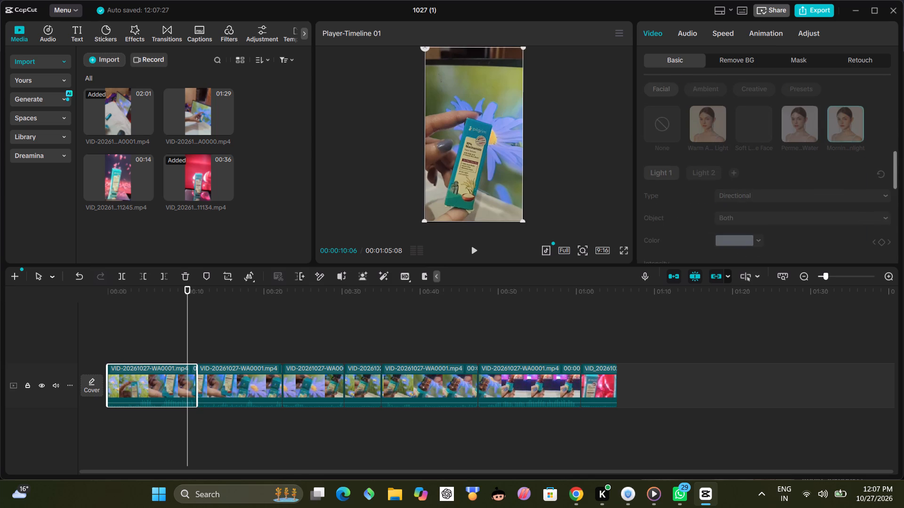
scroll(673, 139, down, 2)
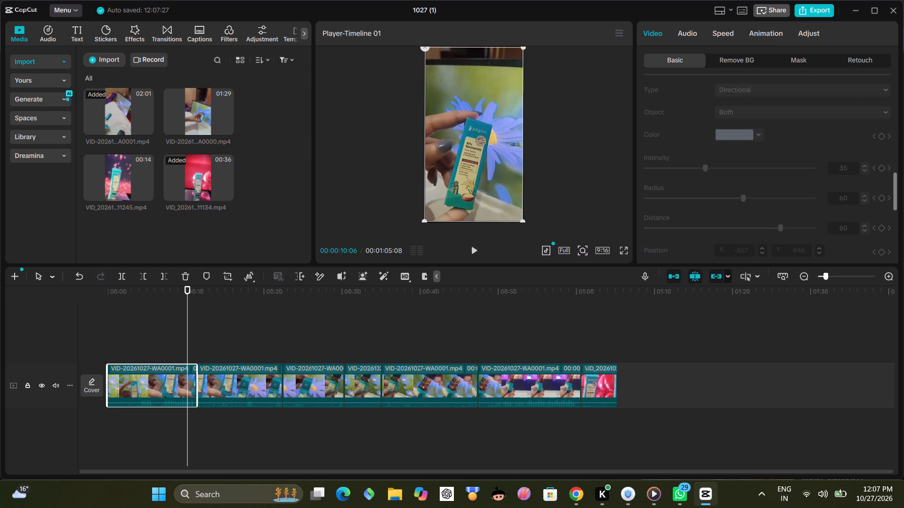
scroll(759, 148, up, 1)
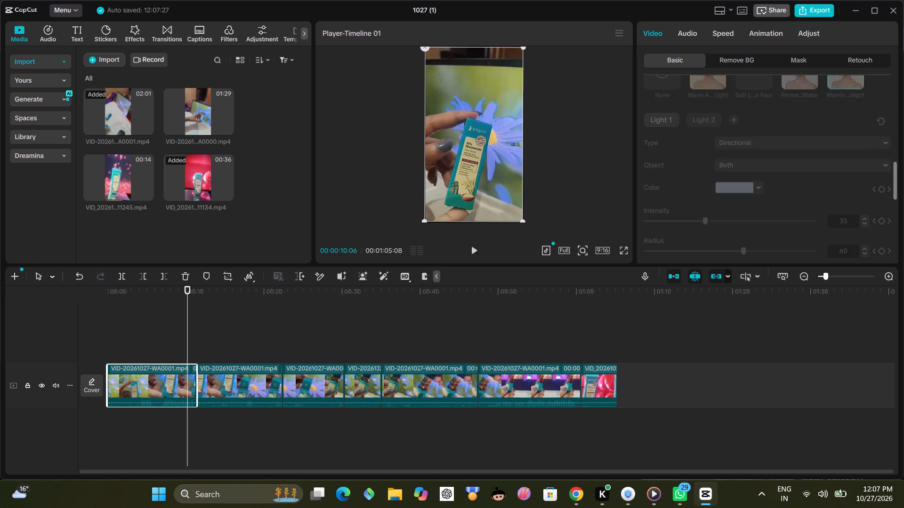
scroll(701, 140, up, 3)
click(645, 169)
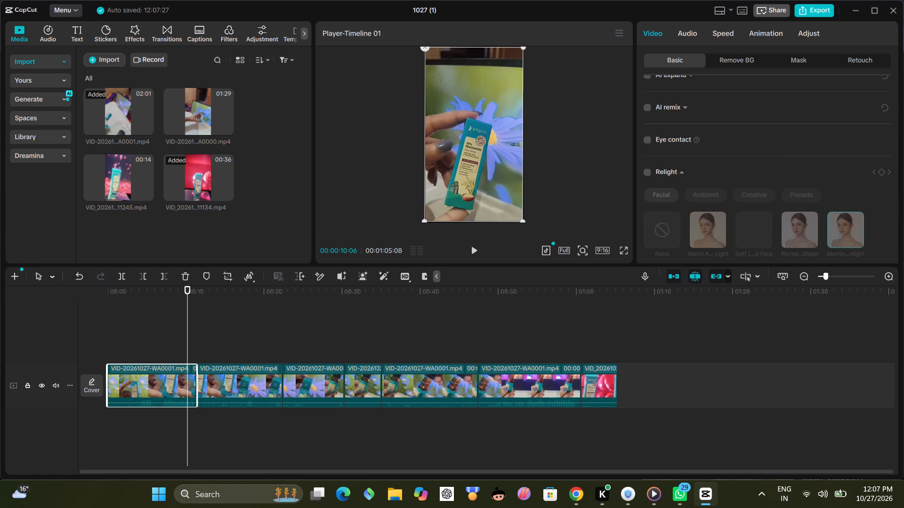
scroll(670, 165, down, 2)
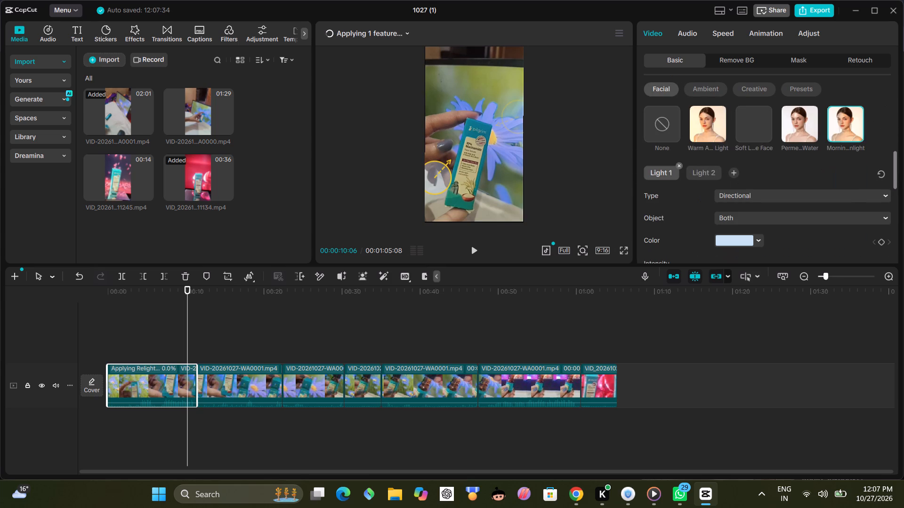
Set the relight brightness to 79 and the highlights to 16 for Light 1 on the opening segment.
scroll(763, 198, down, 2)
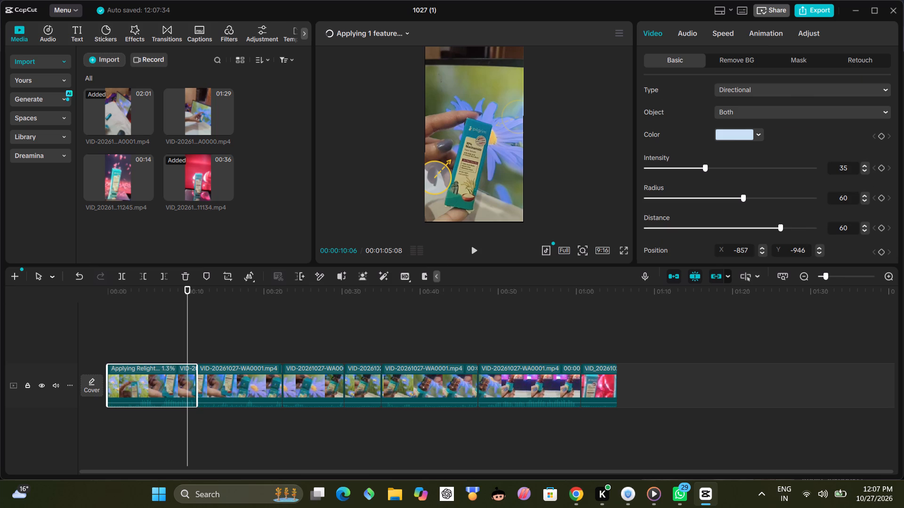
scroll(765, 199, down, 1)
scroll(734, 162, down, 1)
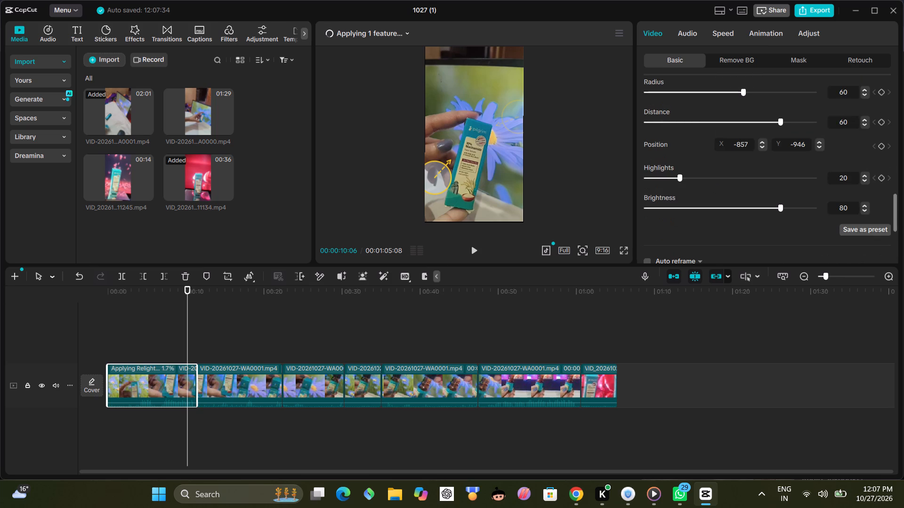
click(783, 203)
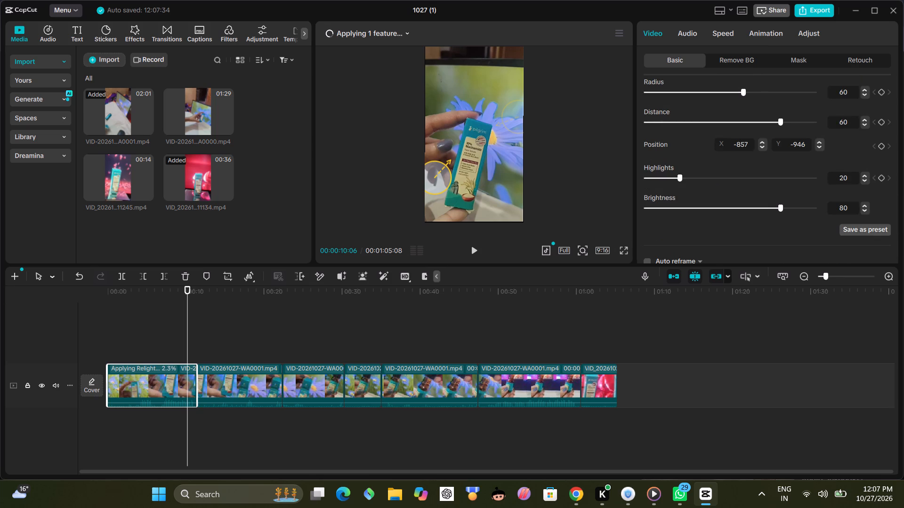
drag(785, 206, 800, 204)
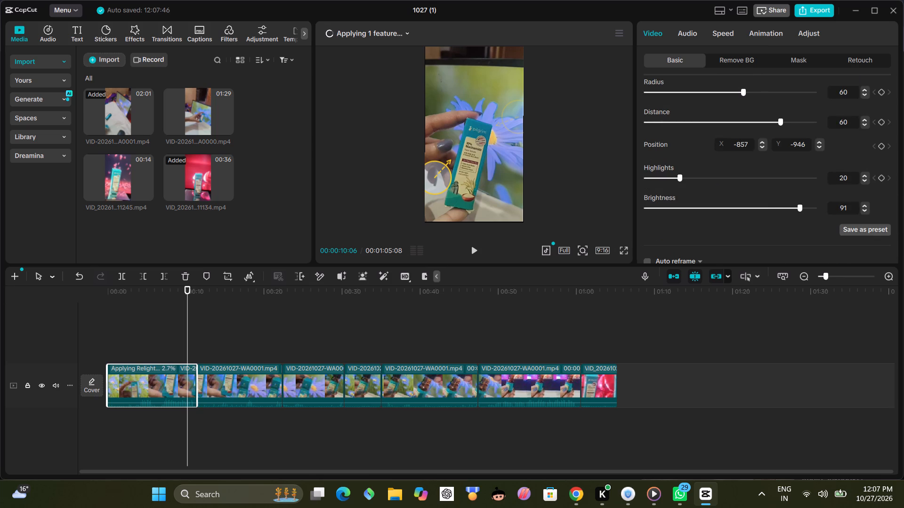
click(803, 207)
click(795, 210)
click(779, 214)
click(700, 180)
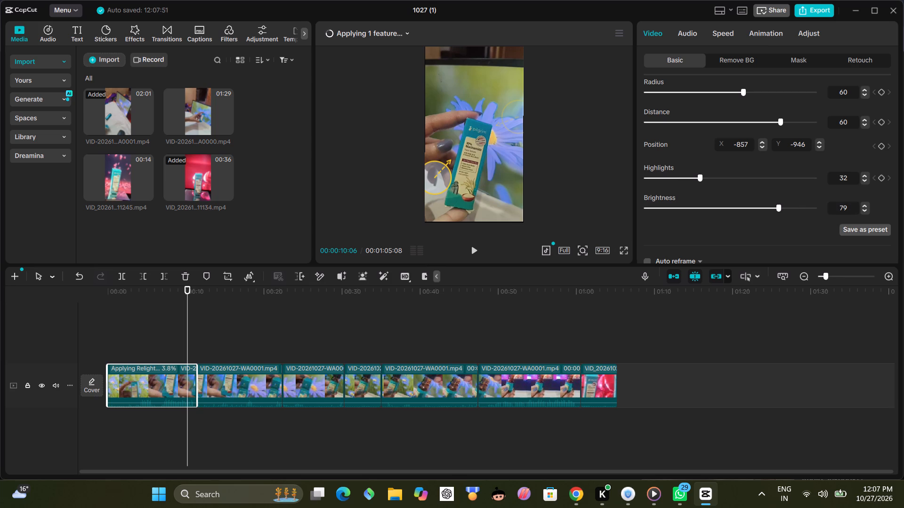
click(674, 176)
Look through the remaining basic video settings of the opening segment and the colour options for Light 1.
scroll(801, 184, down, 2)
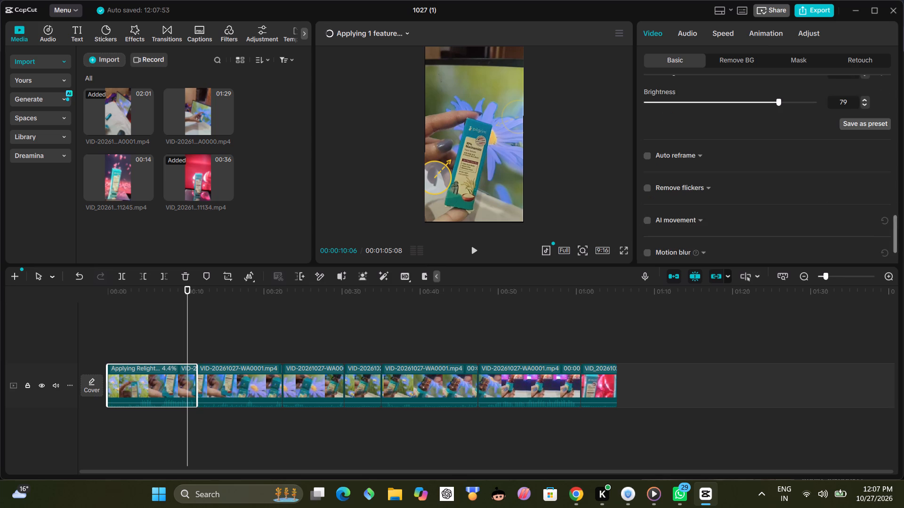
scroll(714, 183, down, 2)
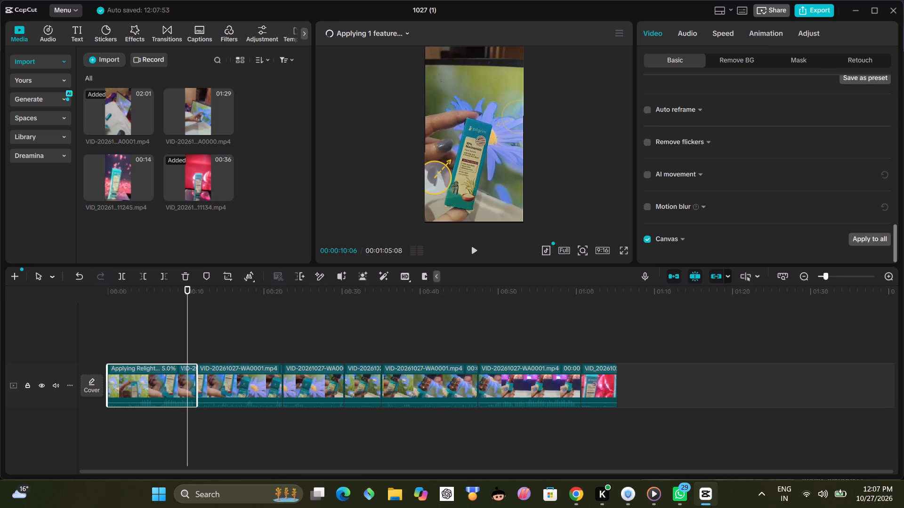
scroll(710, 185, down, 1)
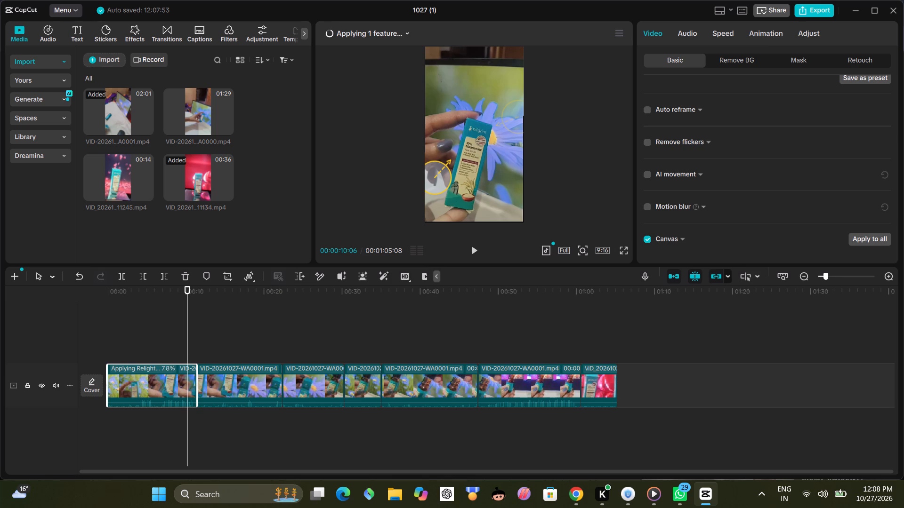
scroll(749, 175, up, 1)
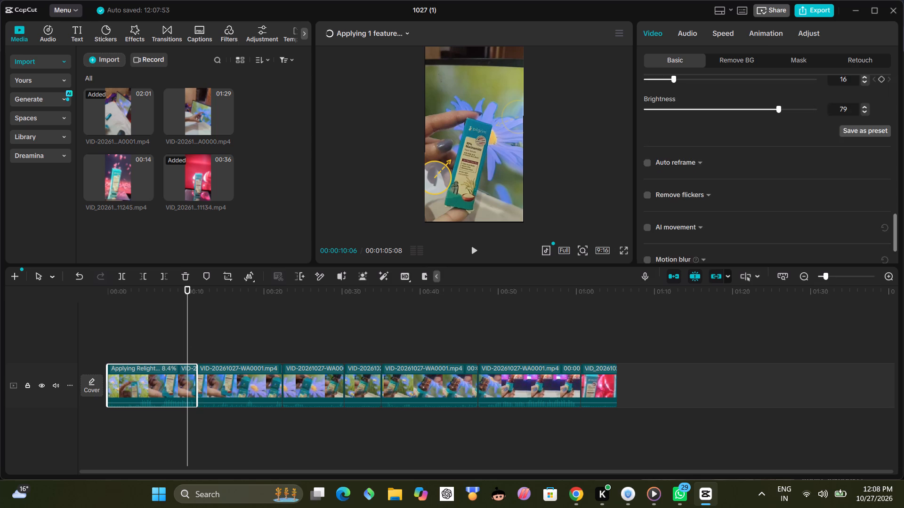
scroll(749, 175, up, 3)
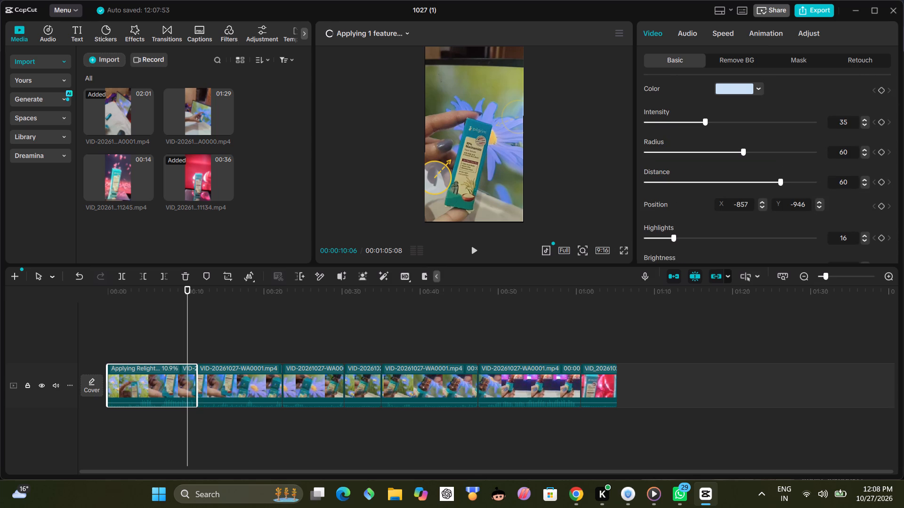
click(762, 87)
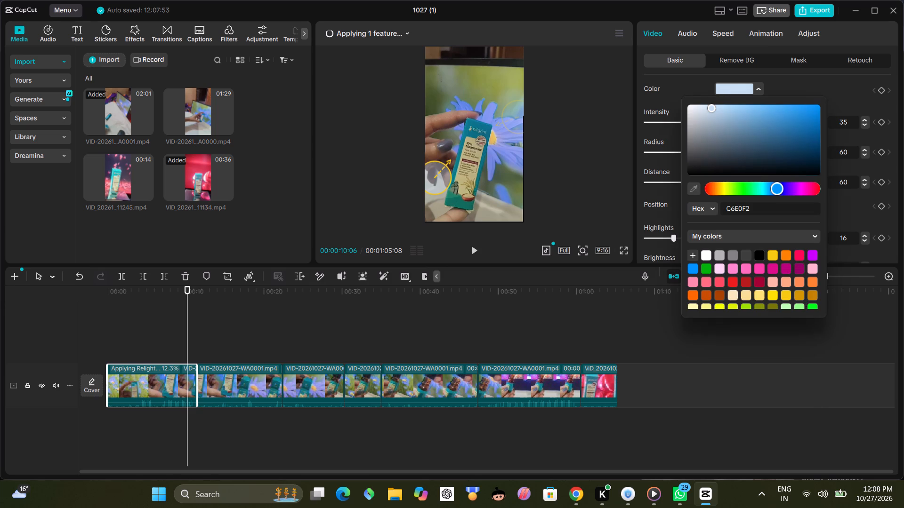
click(761, 87)
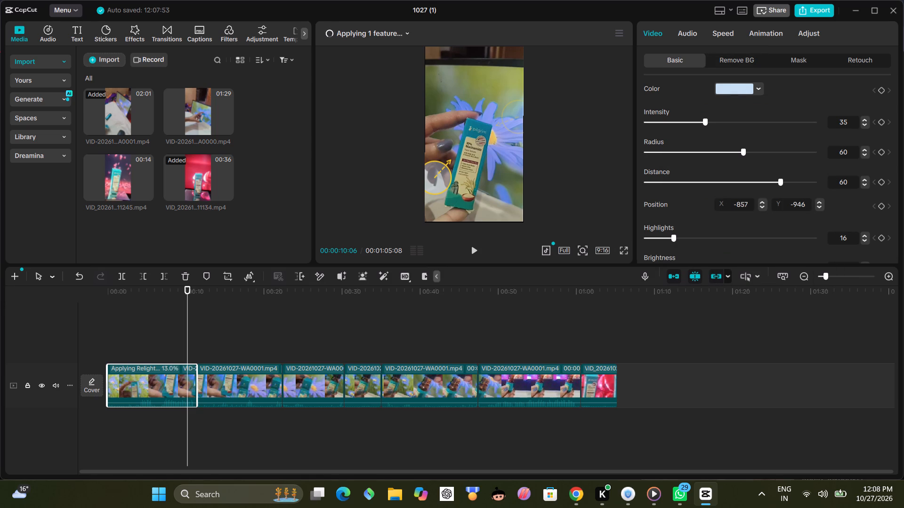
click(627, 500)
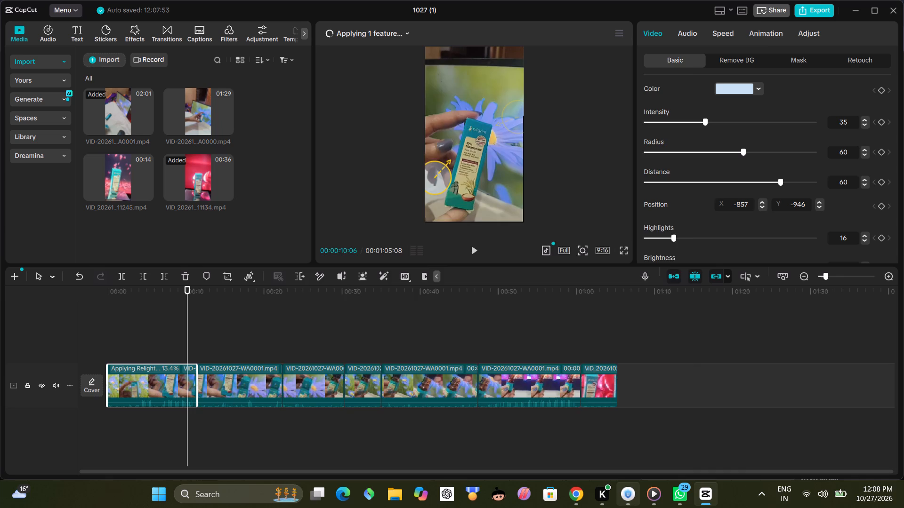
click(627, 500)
Trim the end of the opening segment back to the playhead at about 00:00:10:06.
drag(198, 382, 196, 384)
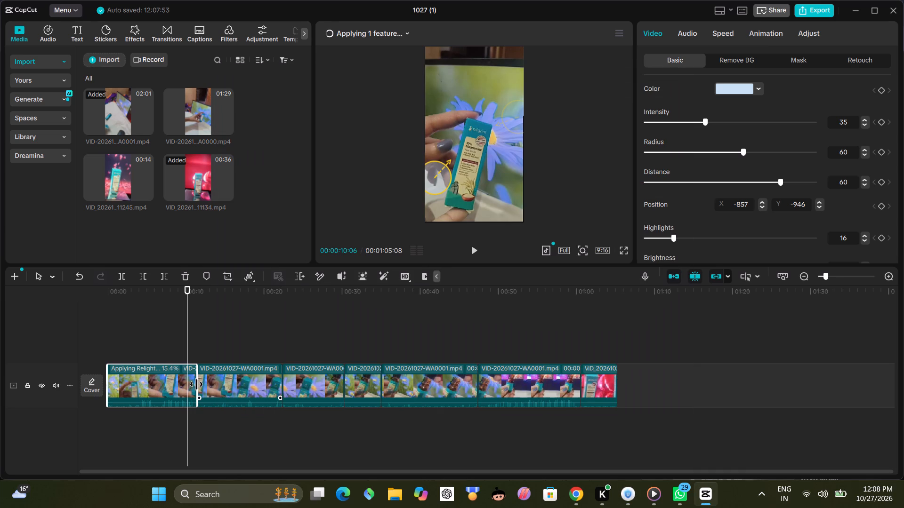
drag(196, 384, 187, 391)
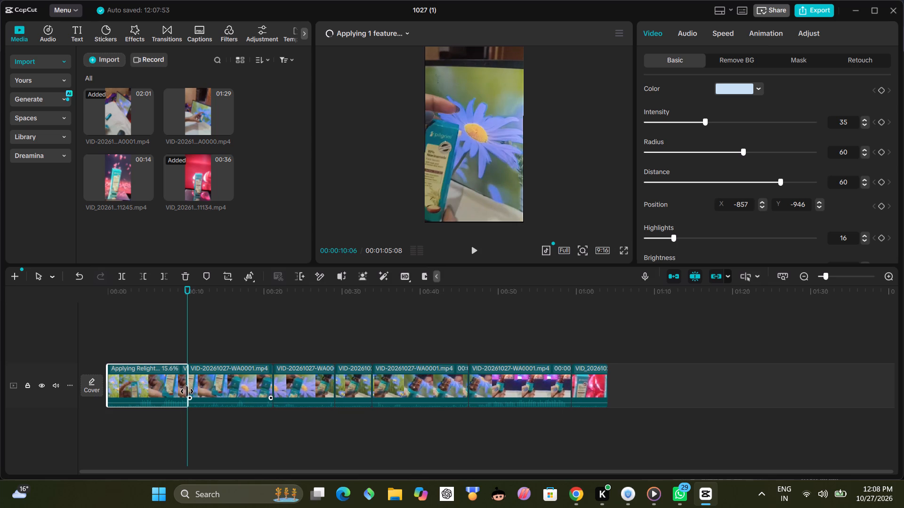
drag(187, 391, 185, 393)
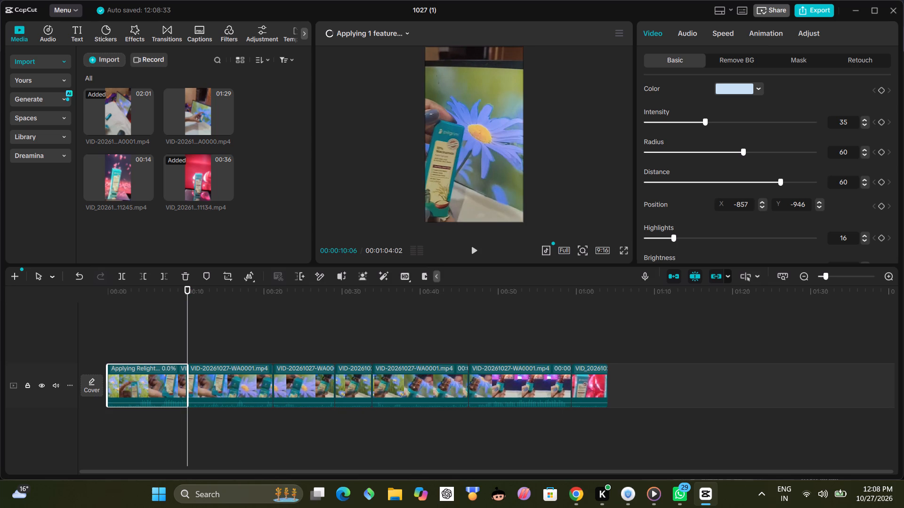
Return to the start of the timeline and play the first few frames of the opening segment.
click(152, 344)
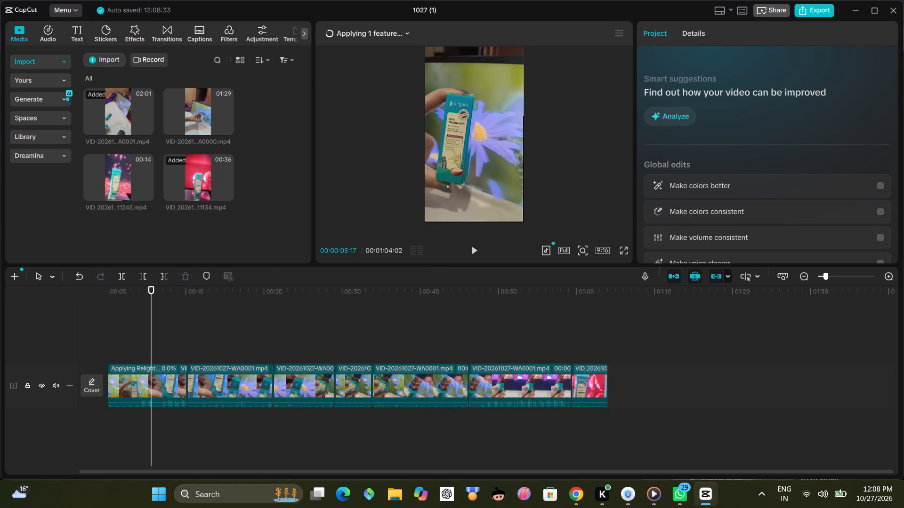
click(128, 342)
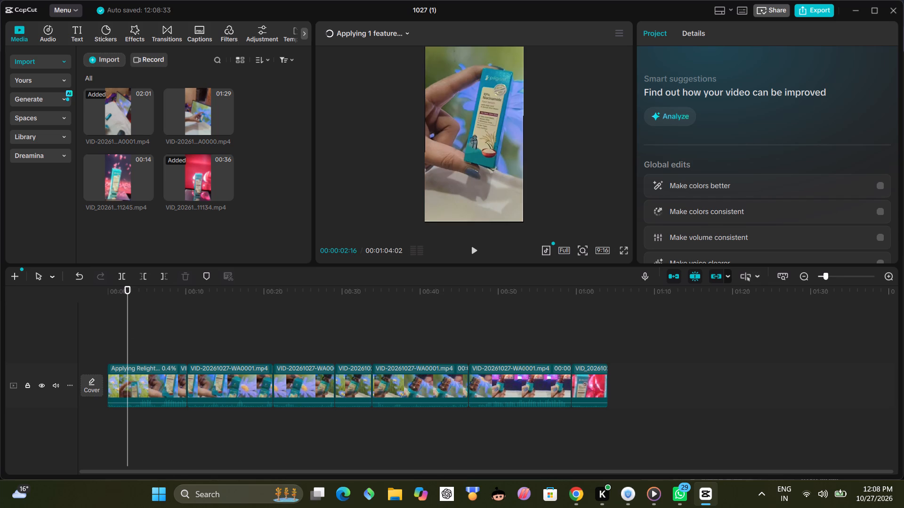
click(114, 356)
drag(115, 350, 91, 355)
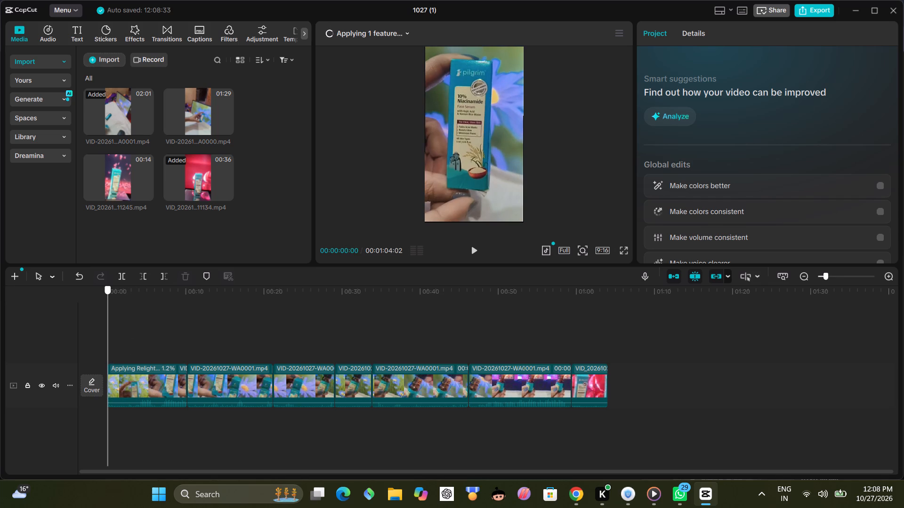
click(473, 248)
click(473, 248)
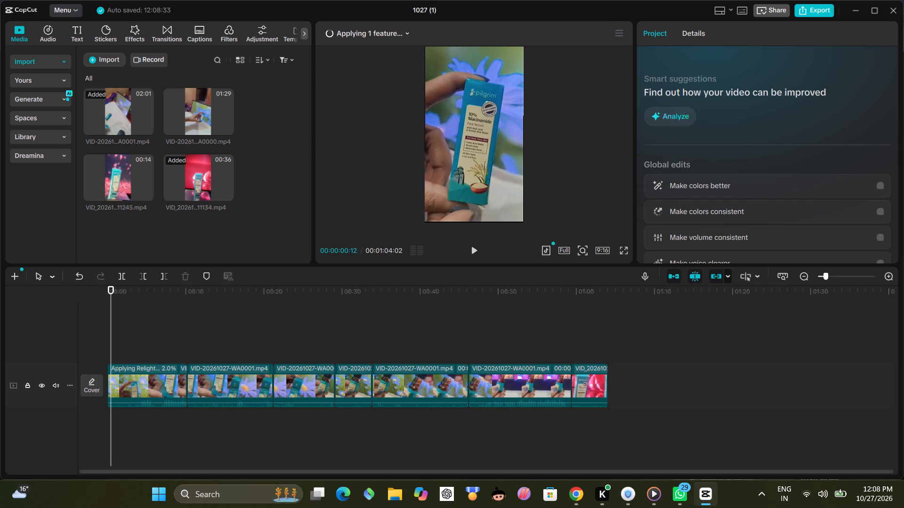
Add a scale keyframe at 99% to the opening segment at 00:00:01:16.
click(148, 378)
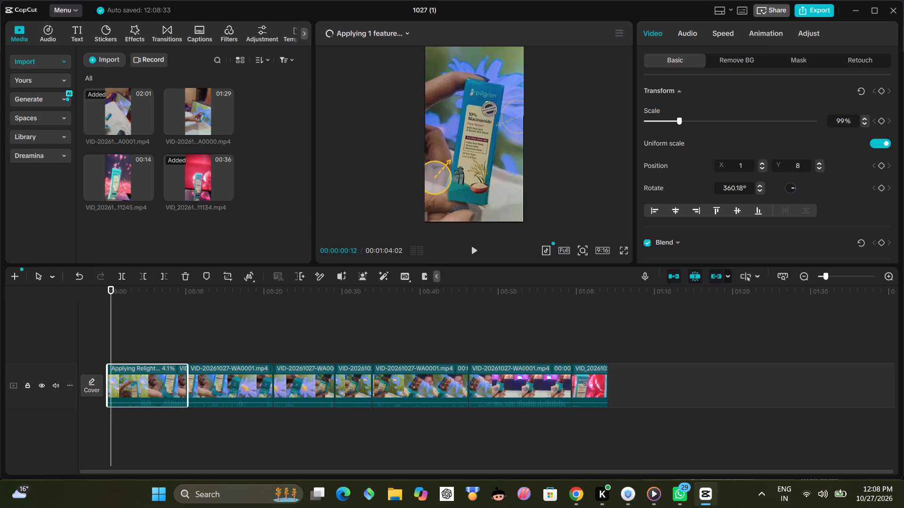
click(676, 91)
click(676, 91)
scroll(678, 117, up, 4)
scroll(727, 102, up, 6)
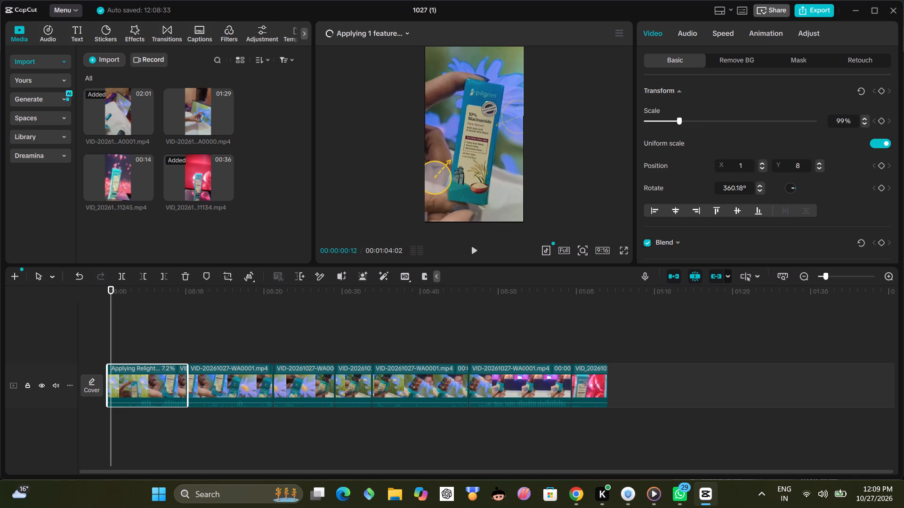
drag(110, 311, 114, 311)
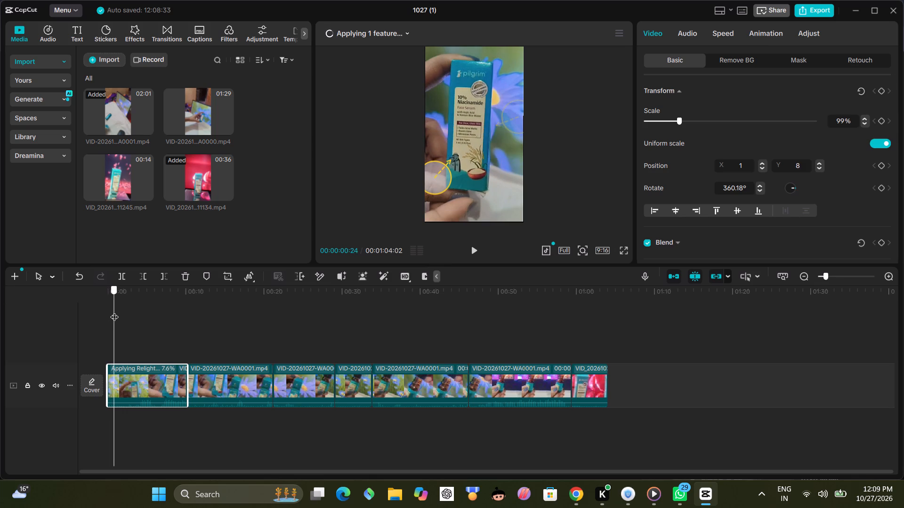
drag(114, 311, 120, 310)
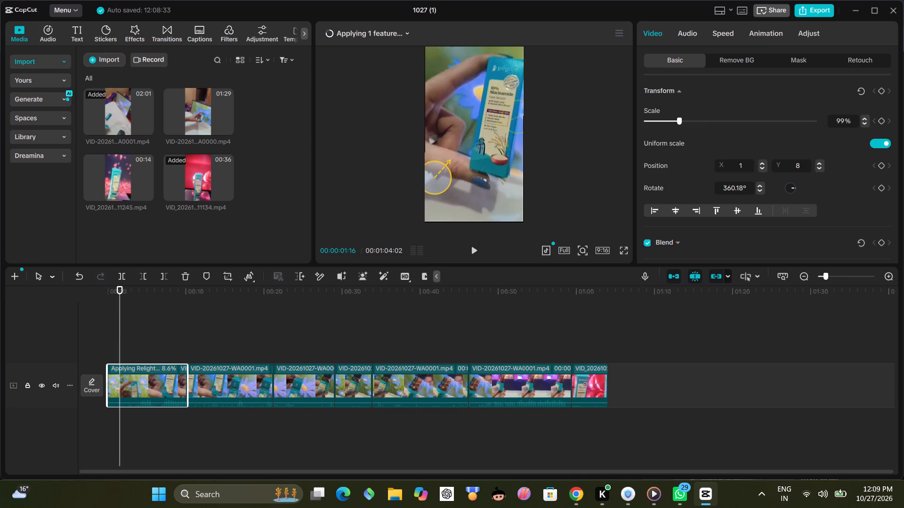
click(882, 121)
Play the opening segment from the scale keyframe, then return the playhead to about 00:00:01:14.
click(119, 335)
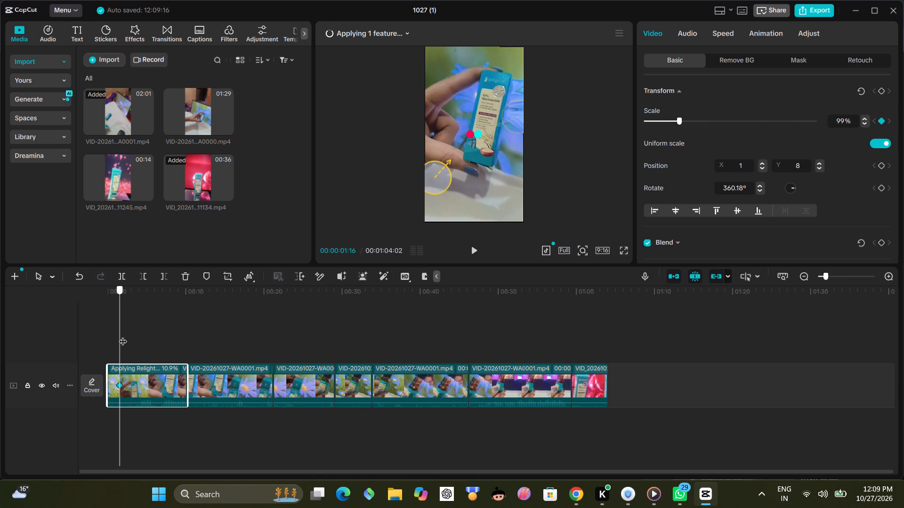
click(471, 248)
scroll(490, 165, up, 4)
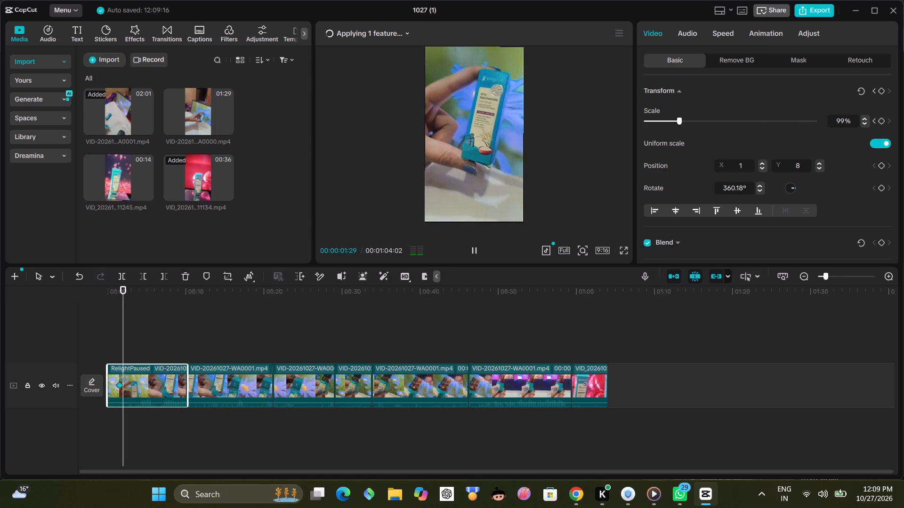
scroll(486, 172, up, 2)
click(469, 254)
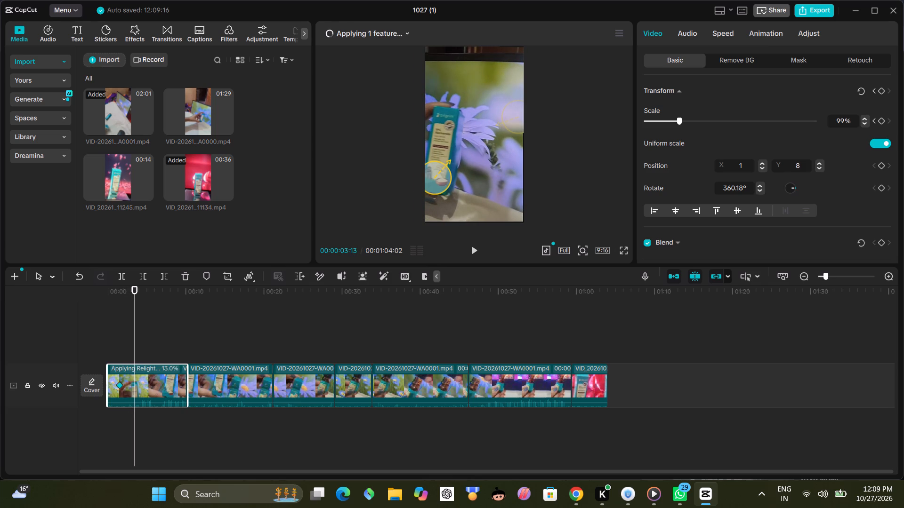
click(124, 358)
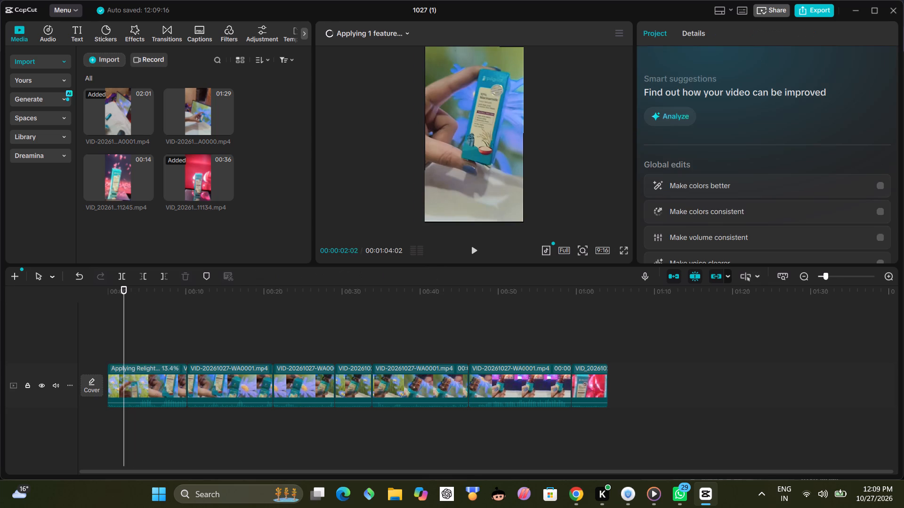
click(119, 359)
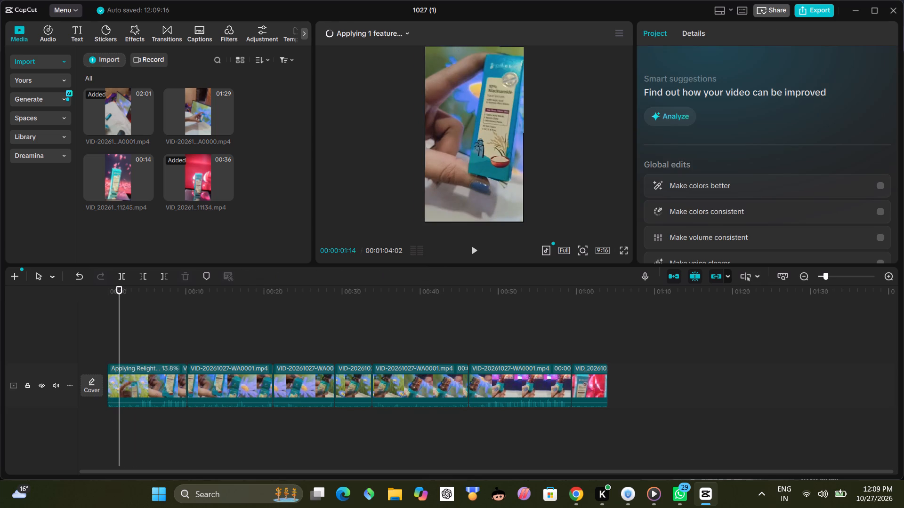
Select the opening segment on the timeline.
click(148, 367)
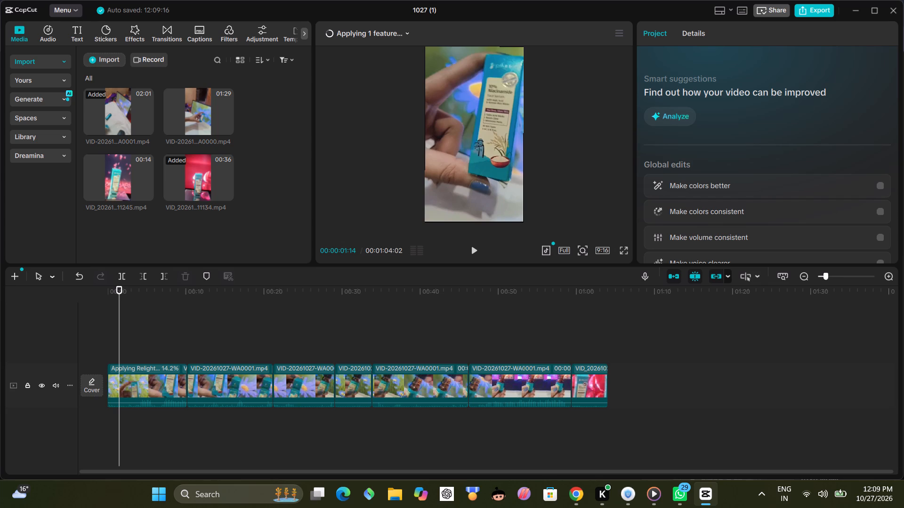
click(134, 383)
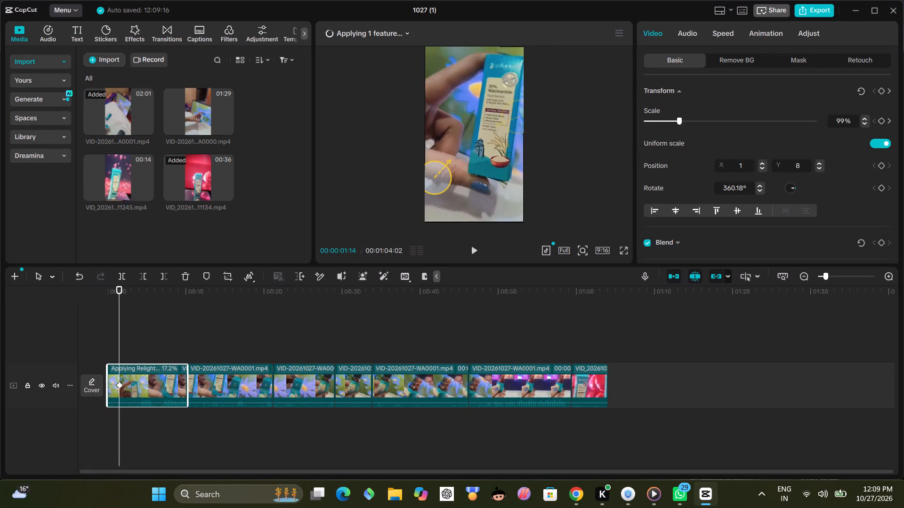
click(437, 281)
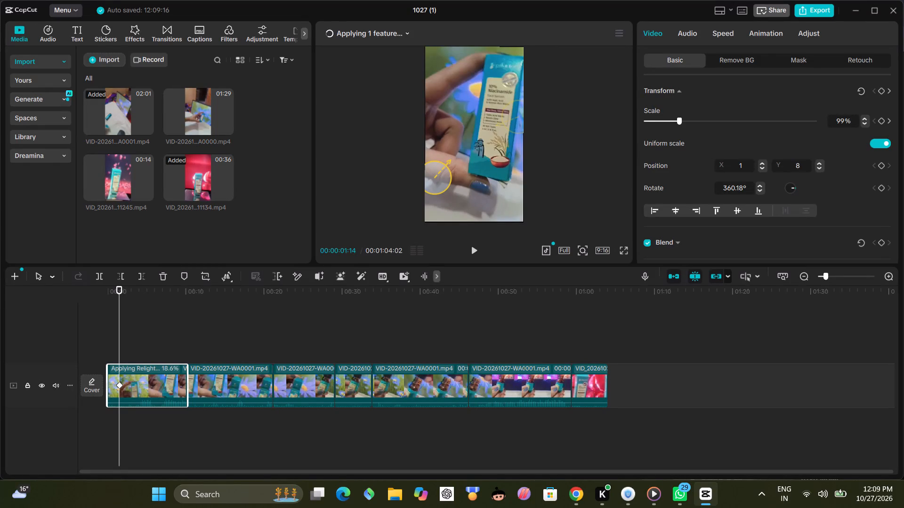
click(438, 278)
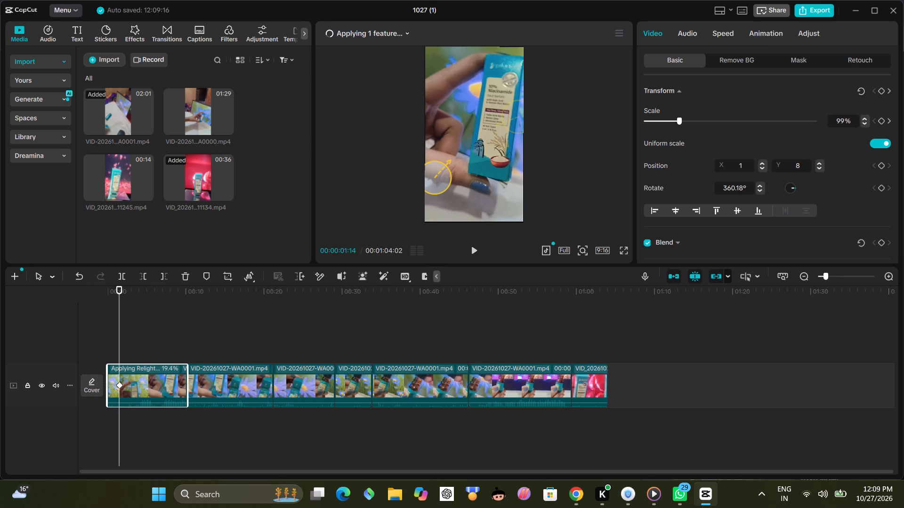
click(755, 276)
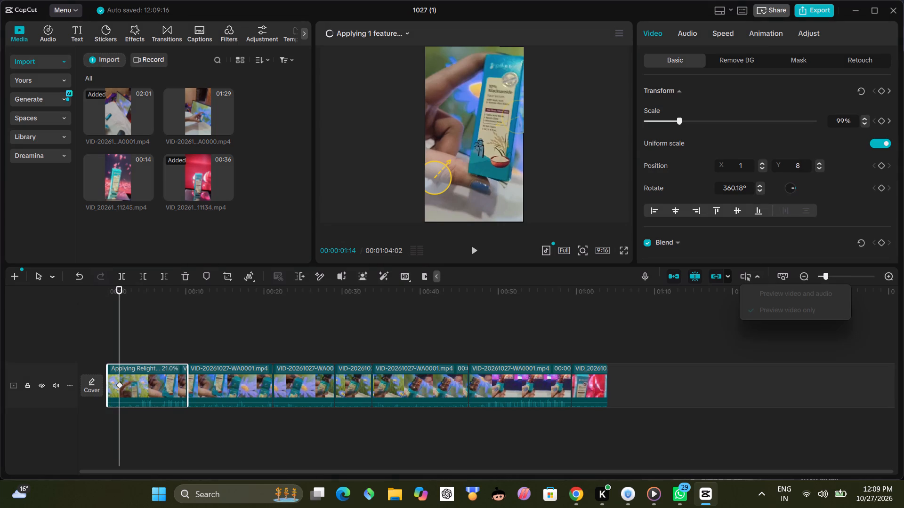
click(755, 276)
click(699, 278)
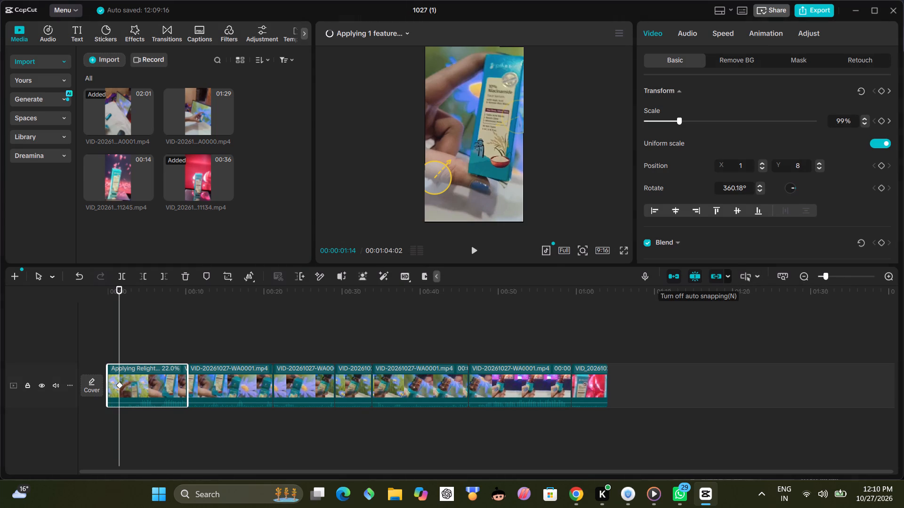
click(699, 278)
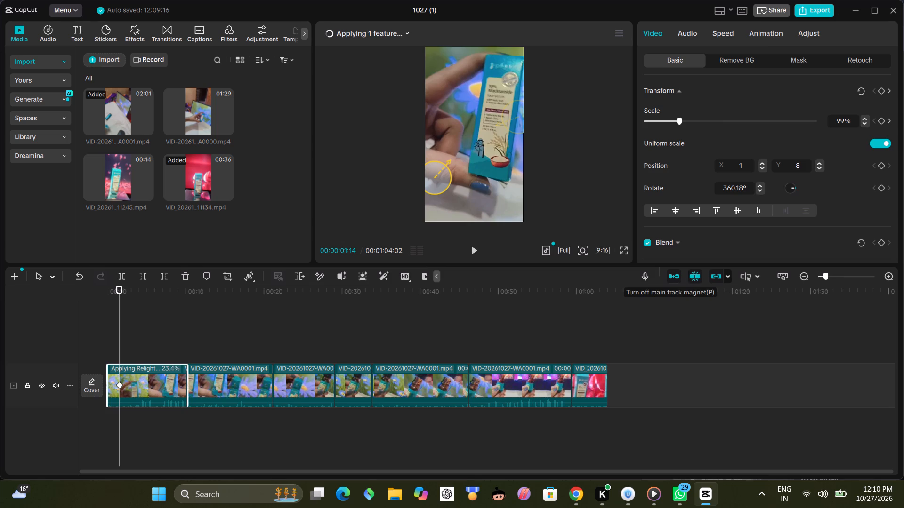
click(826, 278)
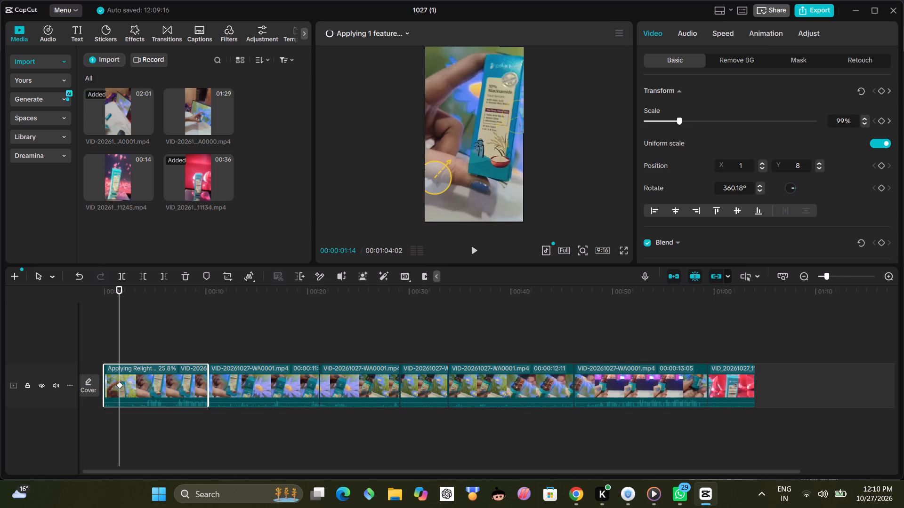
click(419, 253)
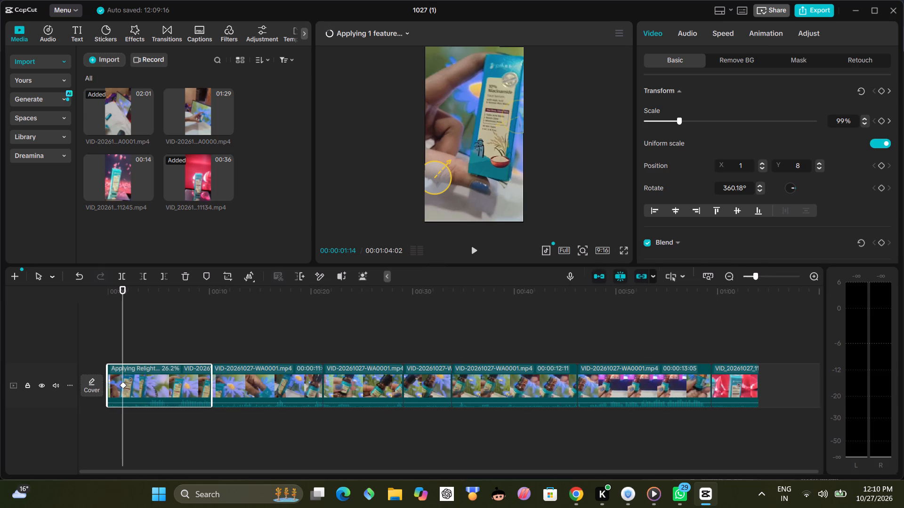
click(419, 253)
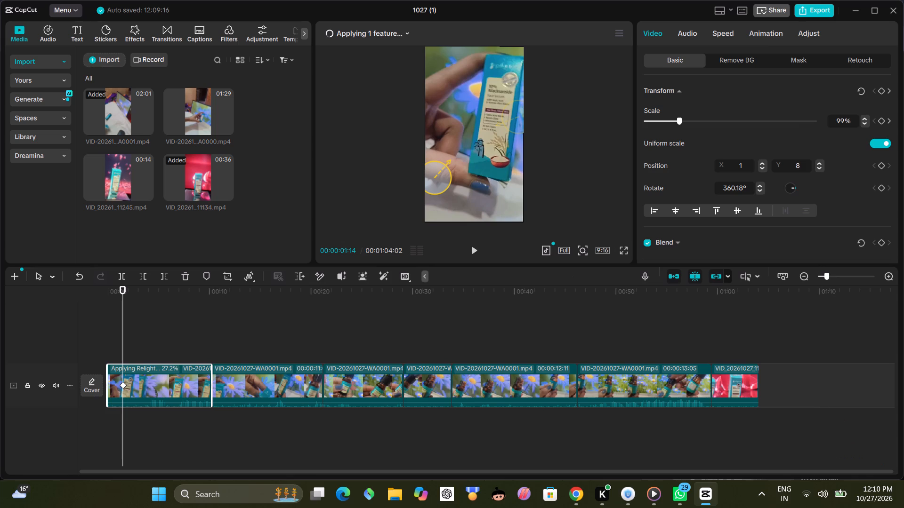
Add a scale keyframe at 106% to the opening segment at 00:00:01:14.
click(866, 117)
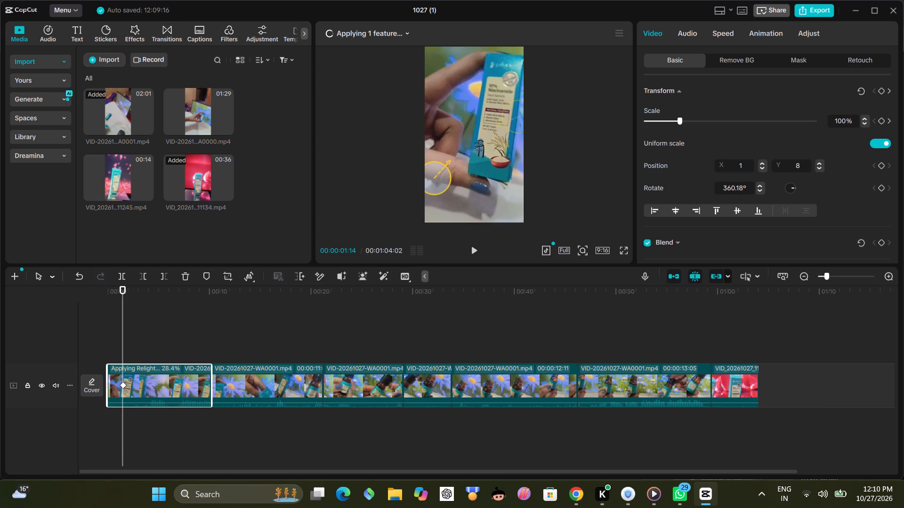
click(866, 117)
triple_click(866, 117)
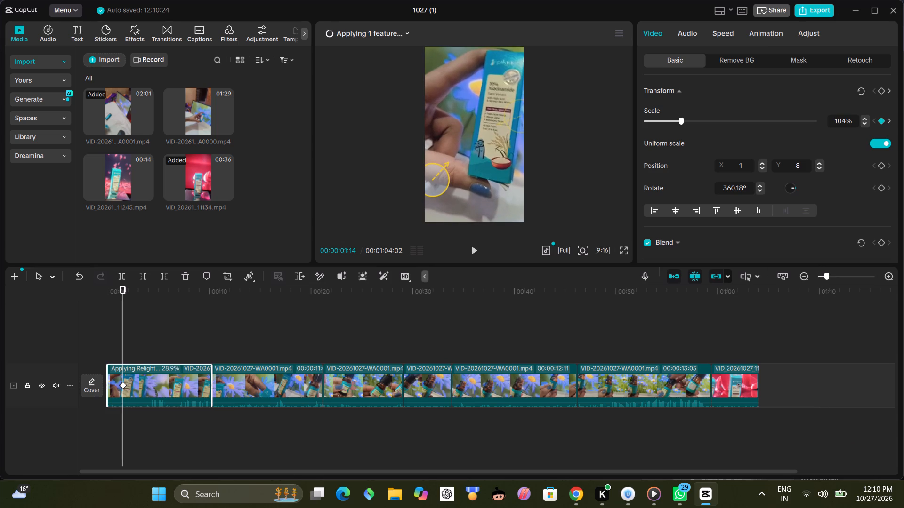
click(865, 119)
click(865, 119)
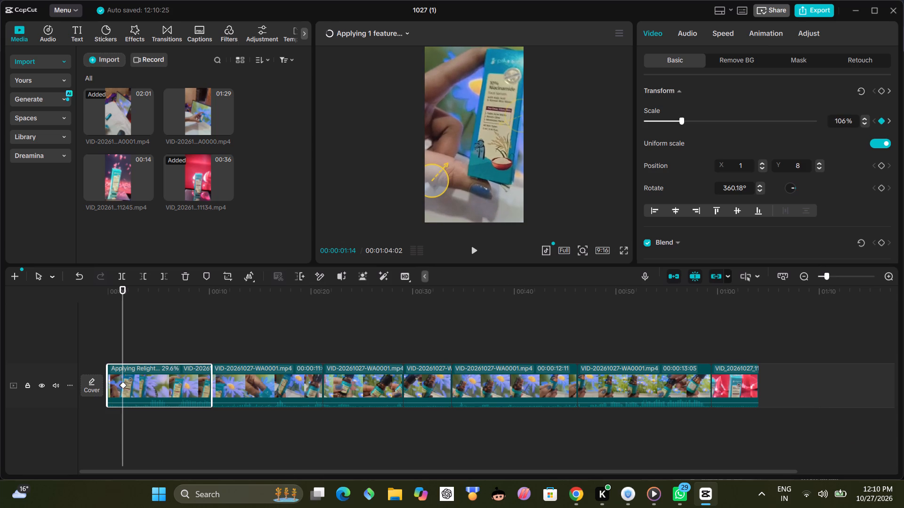
Advance playback to 00:00:02:03 and add a scale keyframe at 116% to the opening segment.
click(472, 254)
click(473, 252)
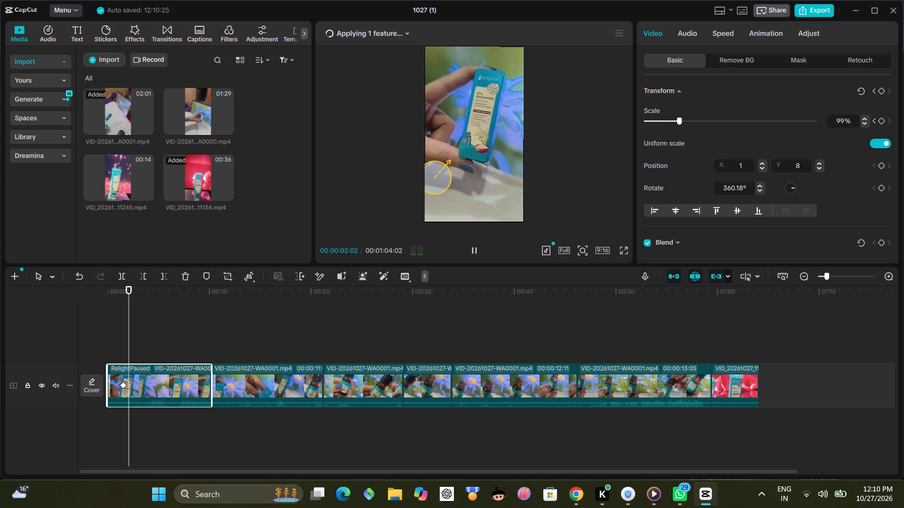
triple_click(865, 116)
triple_click(865, 118)
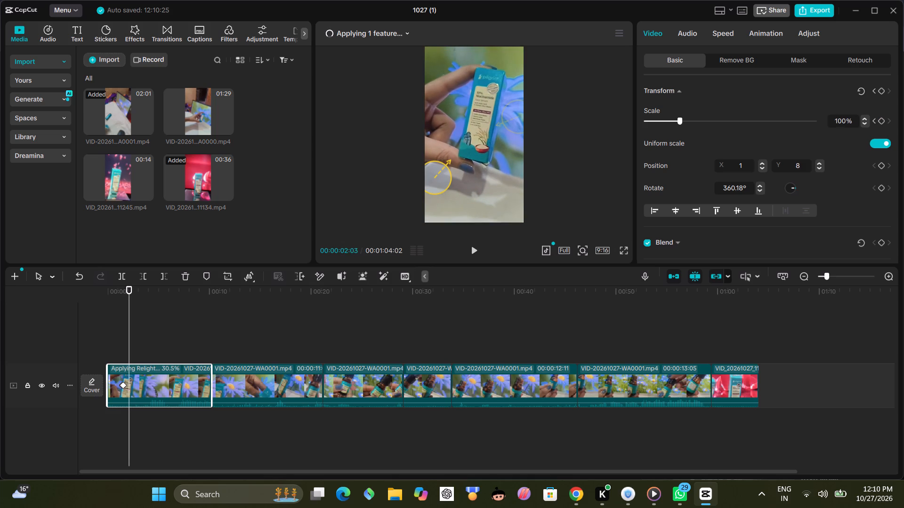
double_click(865, 118)
triple_click(865, 118)
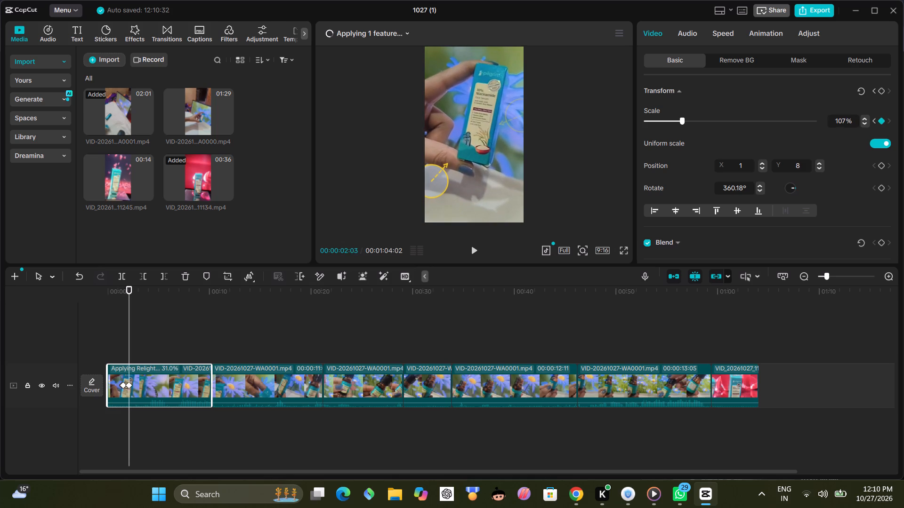
triple_click(865, 118)
triple_click(865, 118)
click(865, 118)
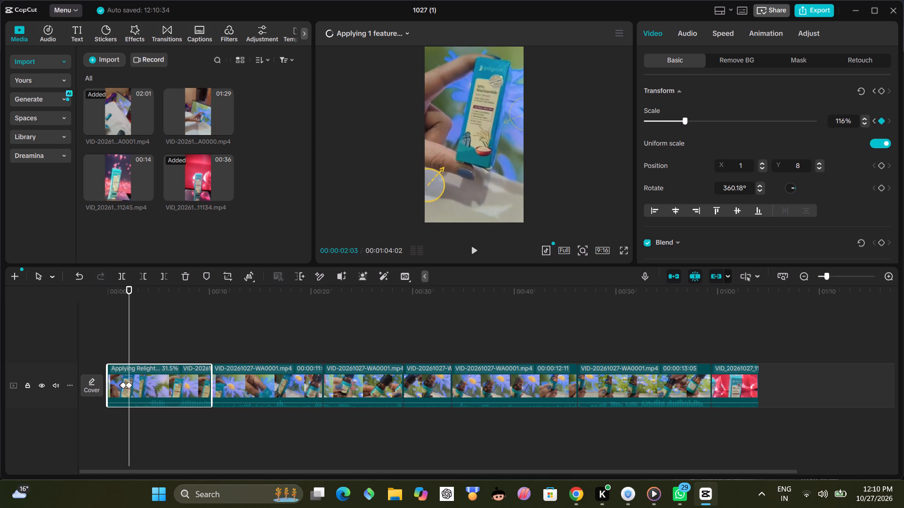
Move the opening segment's Relight light marker slightly upward in the preview picture.
drag(500, 148, 506, 133)
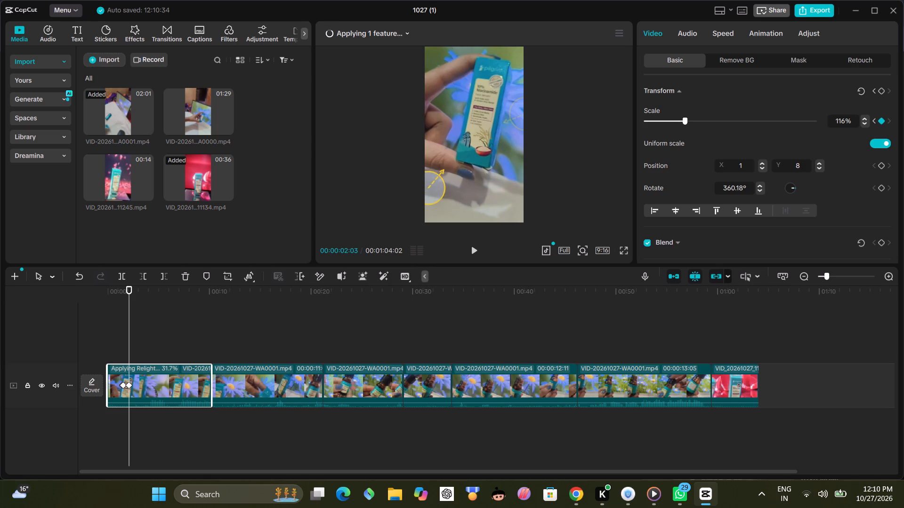
drag(506, 133, 511, 121)
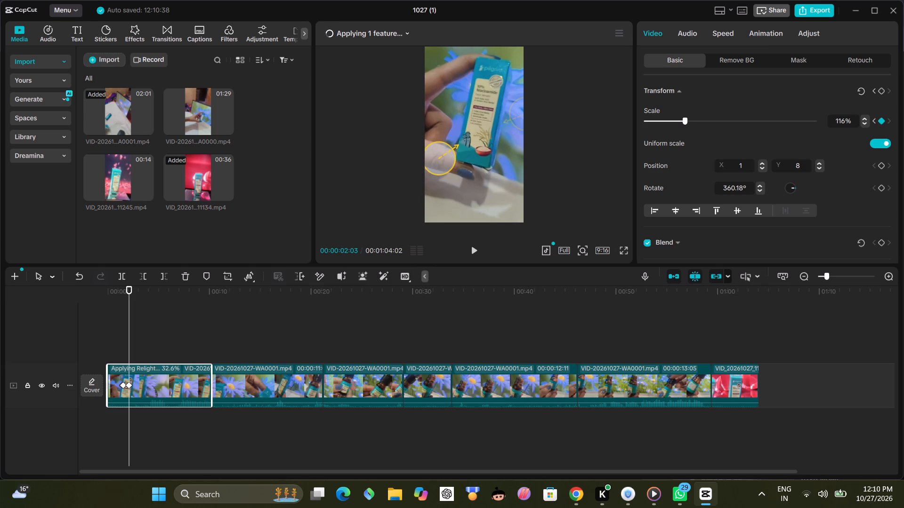
Advance playback in short bursts to 00:00:03:24 and add a scale keyframe at 136% to the opening segment.
click(475, 250)
click(474, 251)
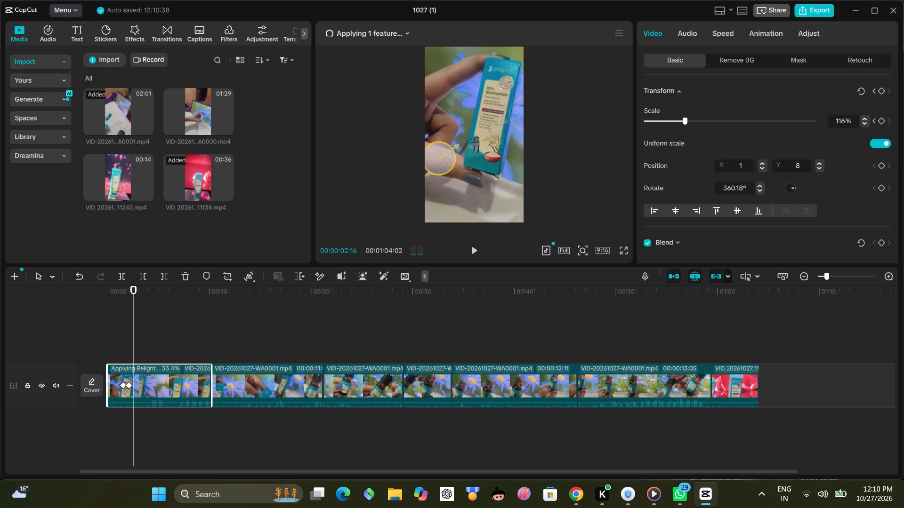
click(474, 251)
click(474, 251)
click(474, 251)
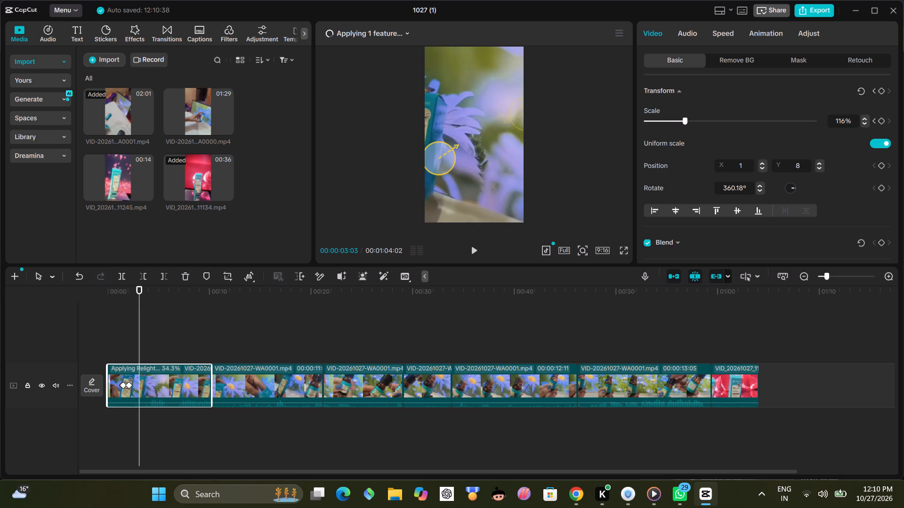
click(474, 251)
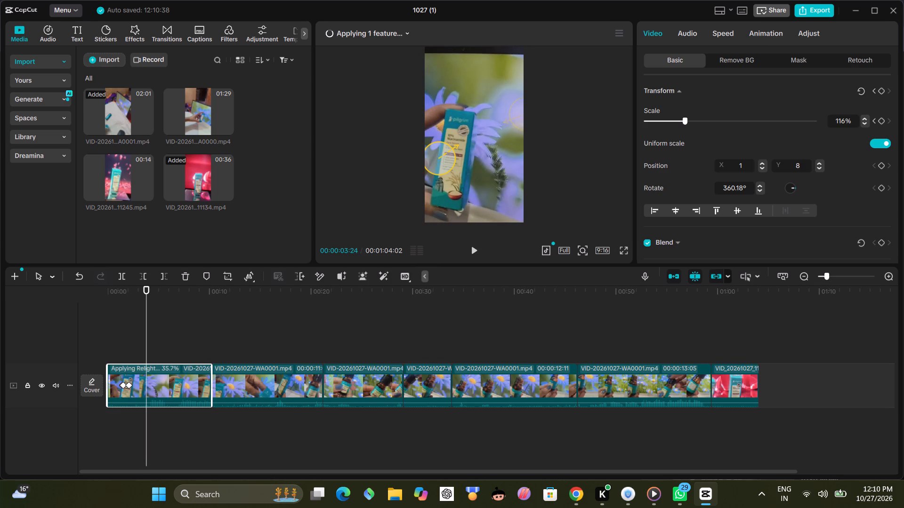
drag(686, 121, 693, 120)
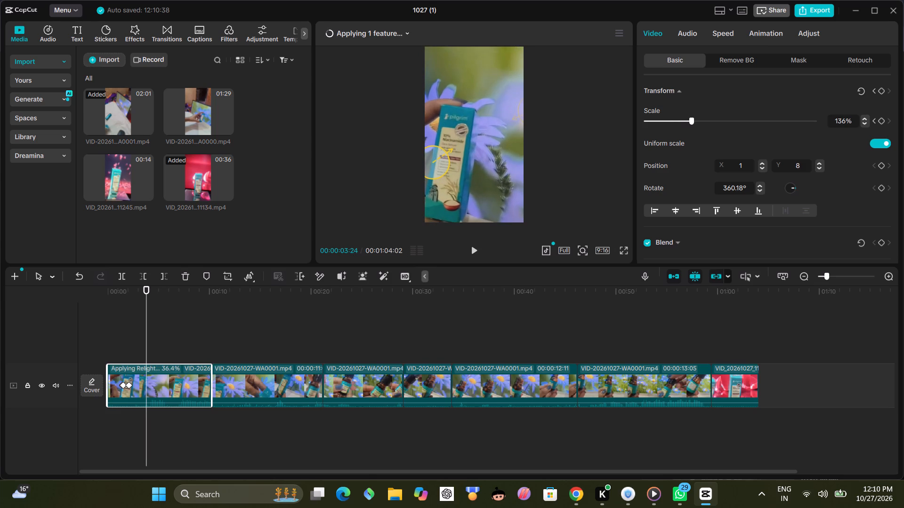
Move the Relight light marker towards the left edge of the picture, beside the product box.
click(485, 96)
drag(477, 88, 435, 153)
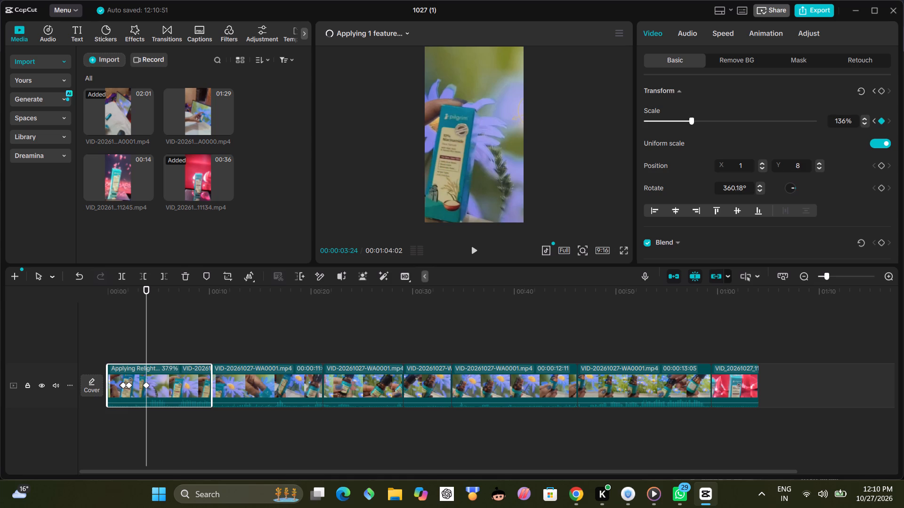
drag(435, 153, 460, 78)
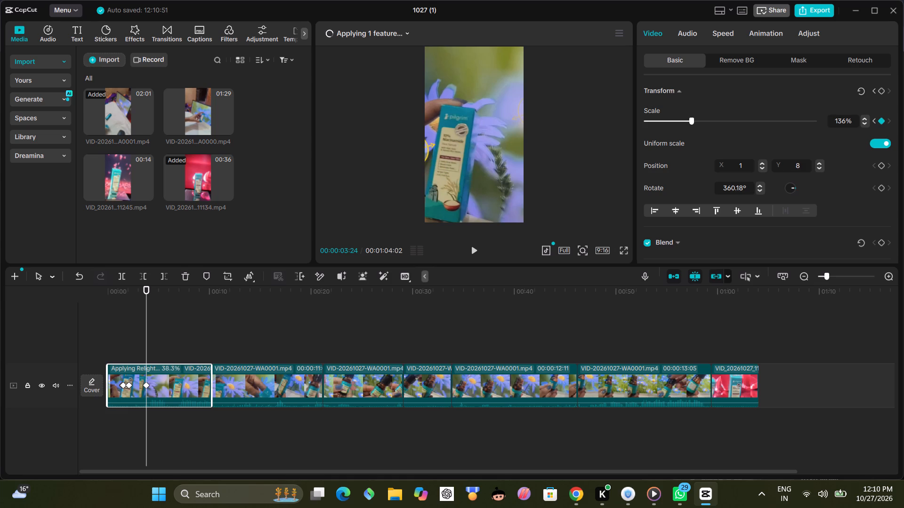
drag(460, 78, 457, 78)
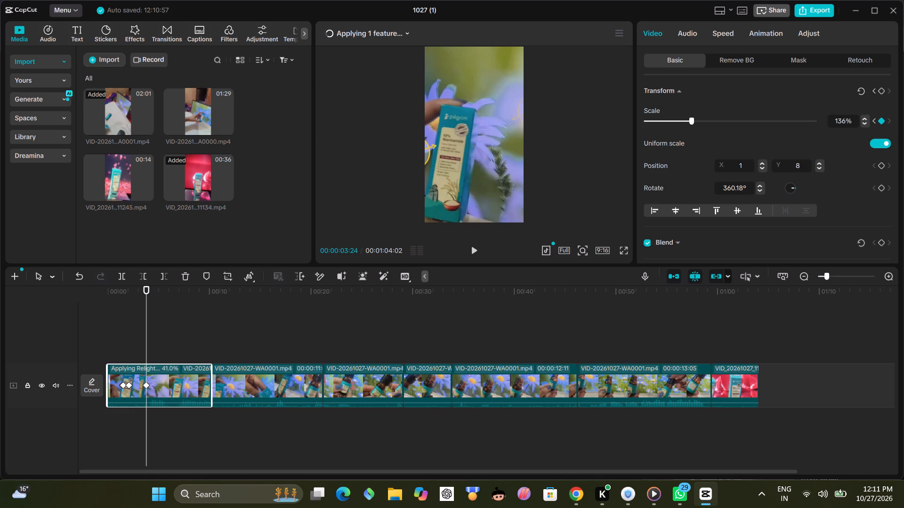
Play the rest of the opening segment from 00:00:03:24 into the second segment, pausing to check the enlarged picture.
click(471, 252)
click(472, 252)
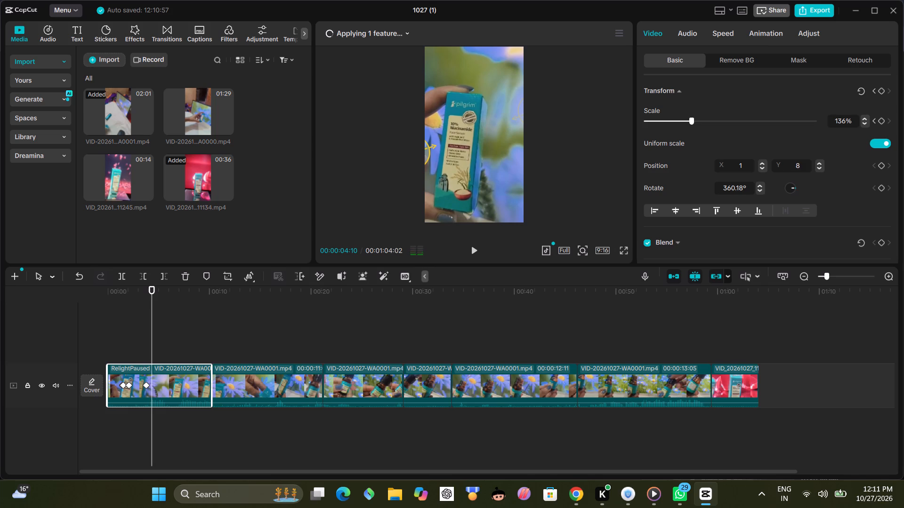
click(473, 252)
click(473, 252)
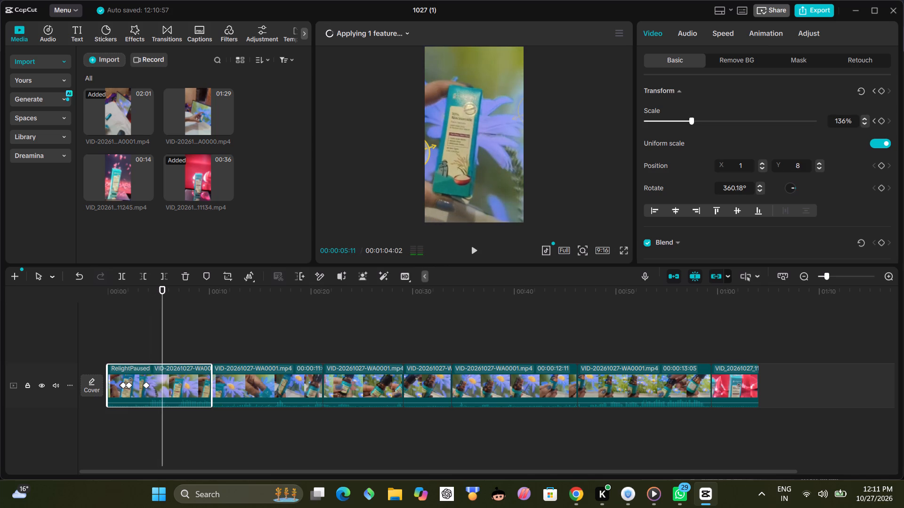
click(473, 252)
click(473, 252)
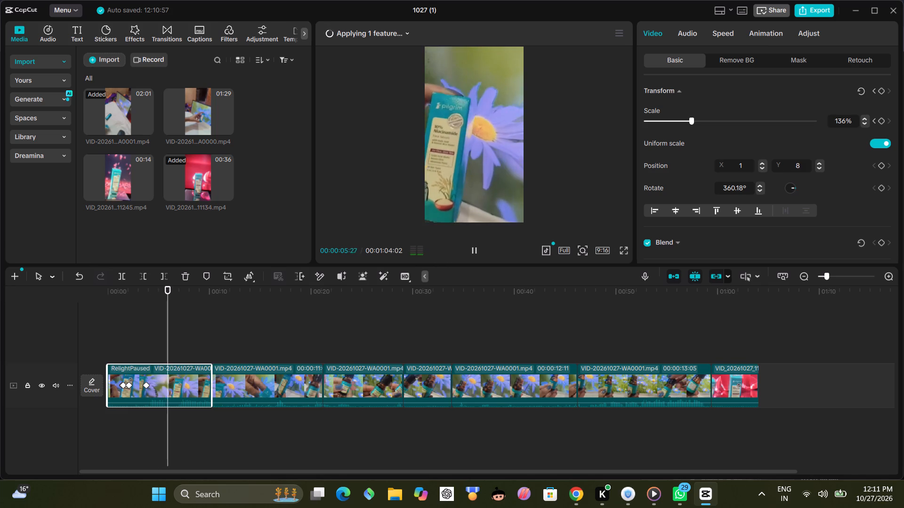
click(473, 252)
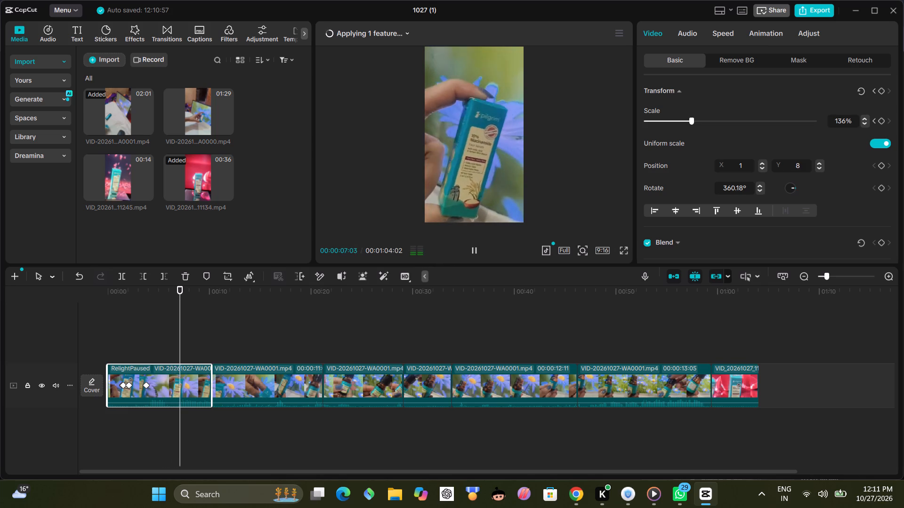
click(472, 252)
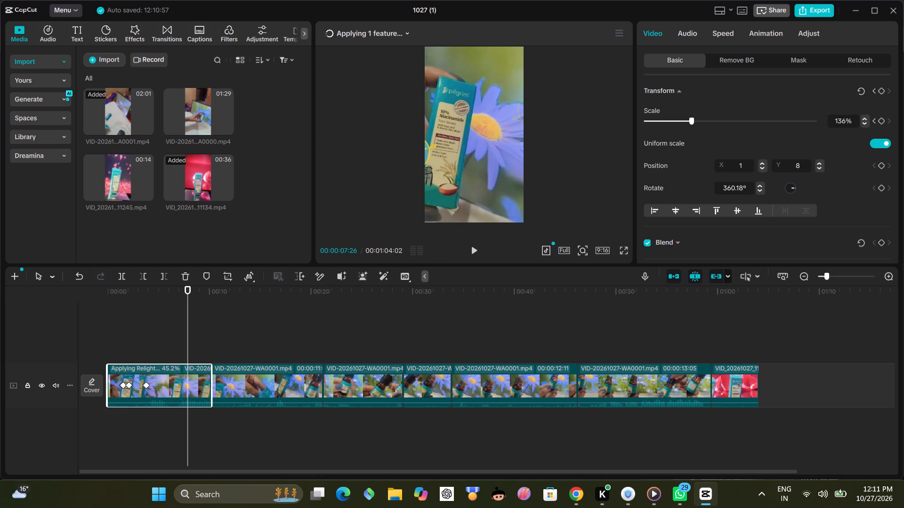
click(469, 252)
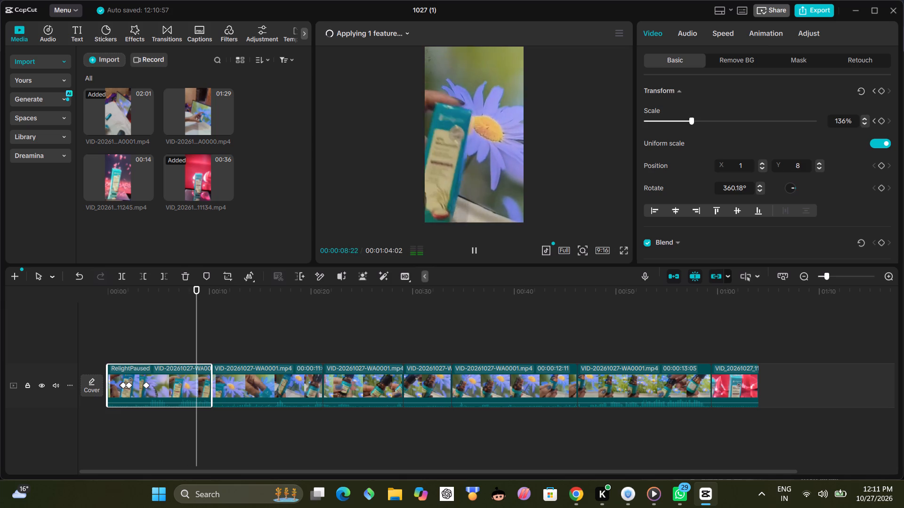
click(470, 252)
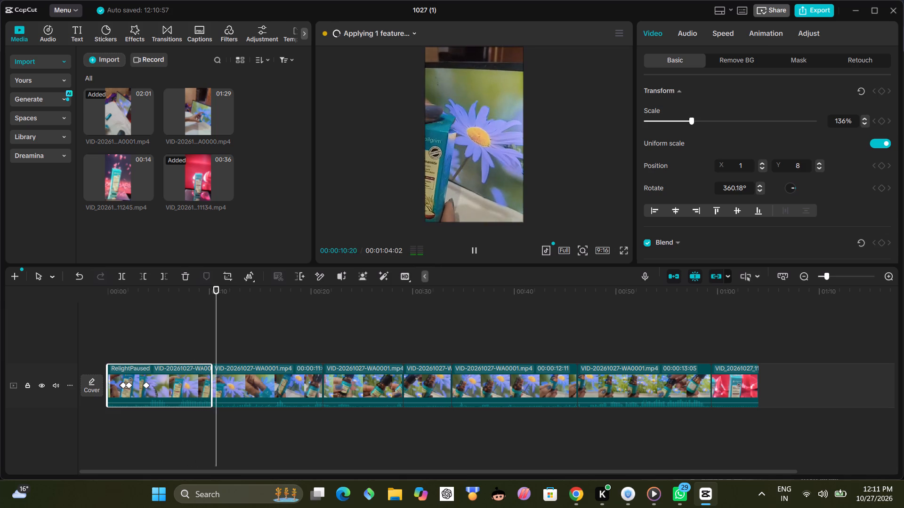
click(472, 246)
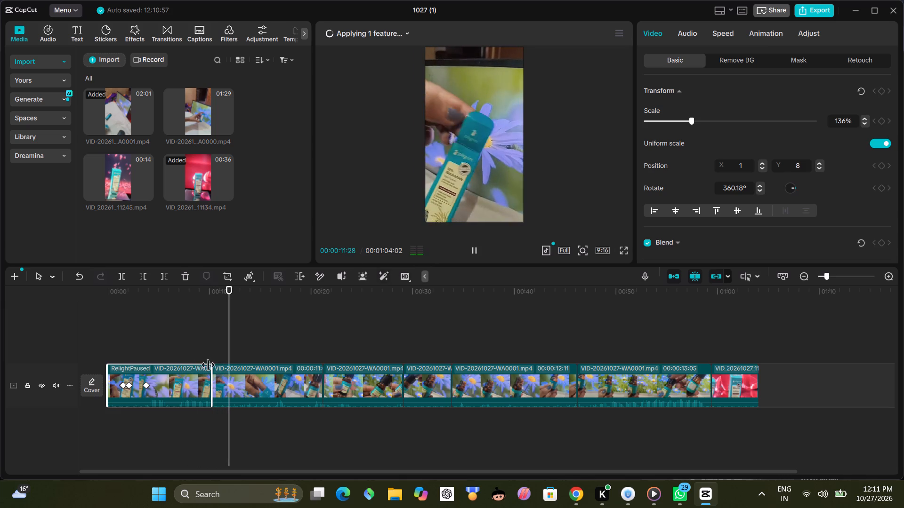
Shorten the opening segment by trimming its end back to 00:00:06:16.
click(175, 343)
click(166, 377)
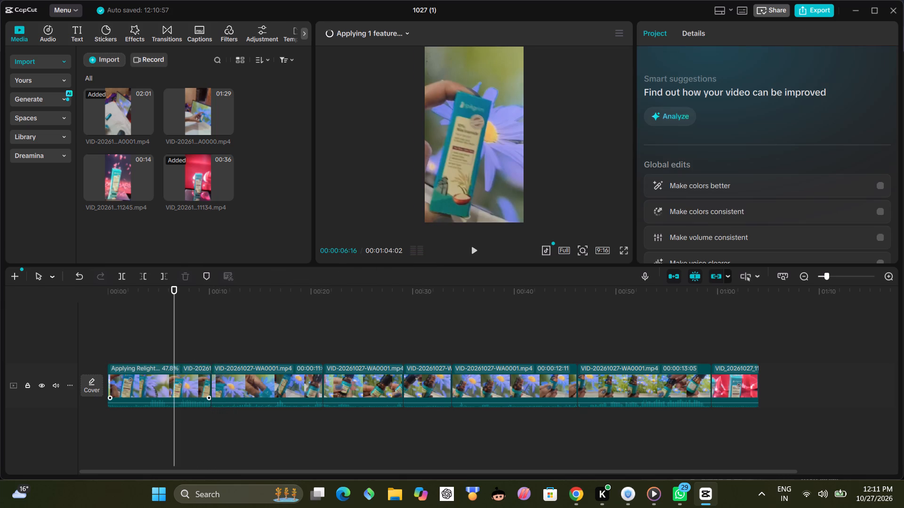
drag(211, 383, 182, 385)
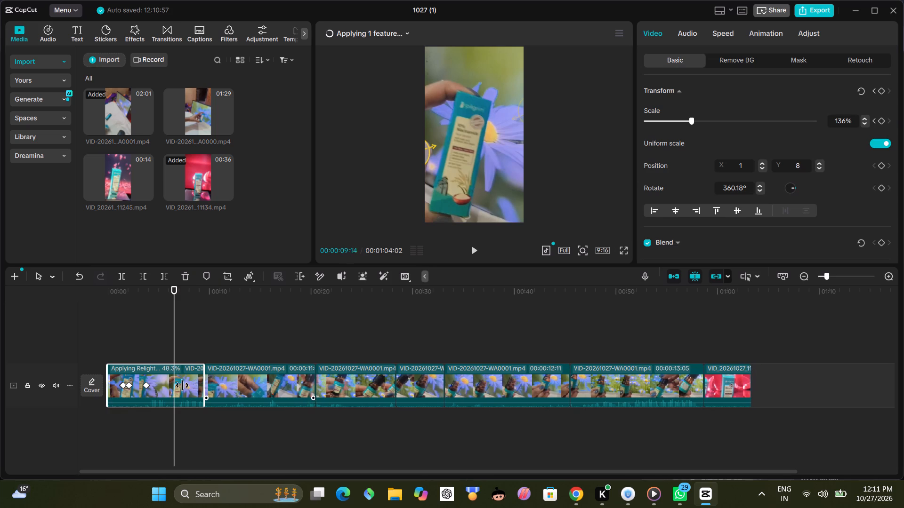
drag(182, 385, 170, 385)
Play the shortened opening segment from the start into the second segment, and replay its first seconds to check the lighting and cut.
click(112, 350)
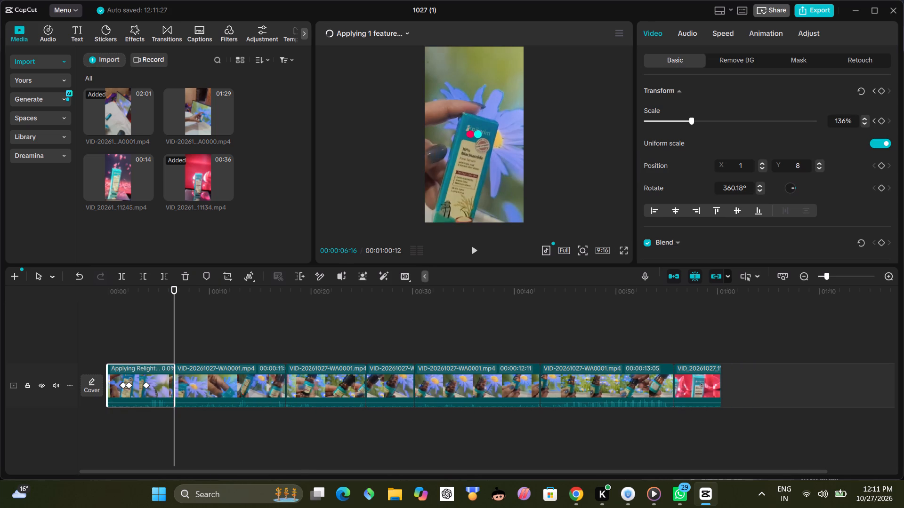
drag(113, 341, 81, 342)
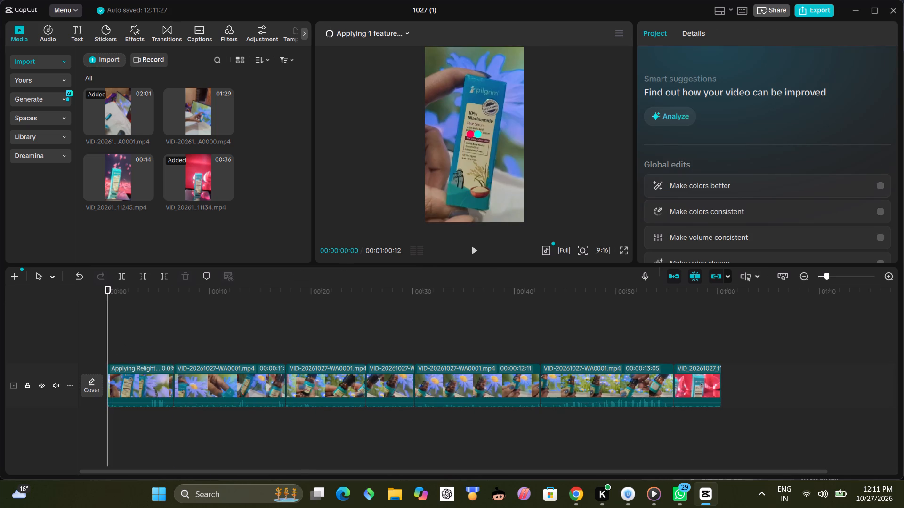
click(473, 248)
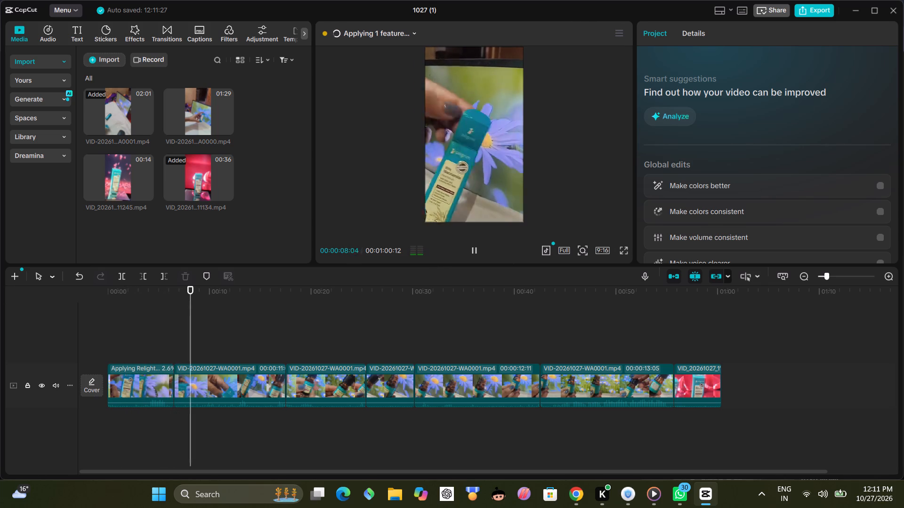
click(130, 343)
drag(128, 347, 120, 350)
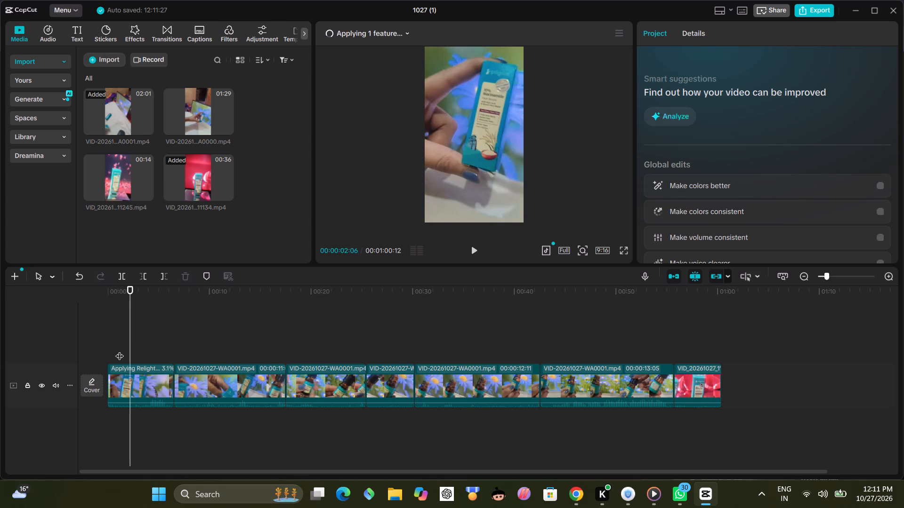
drag(120, 350, 99, 355)
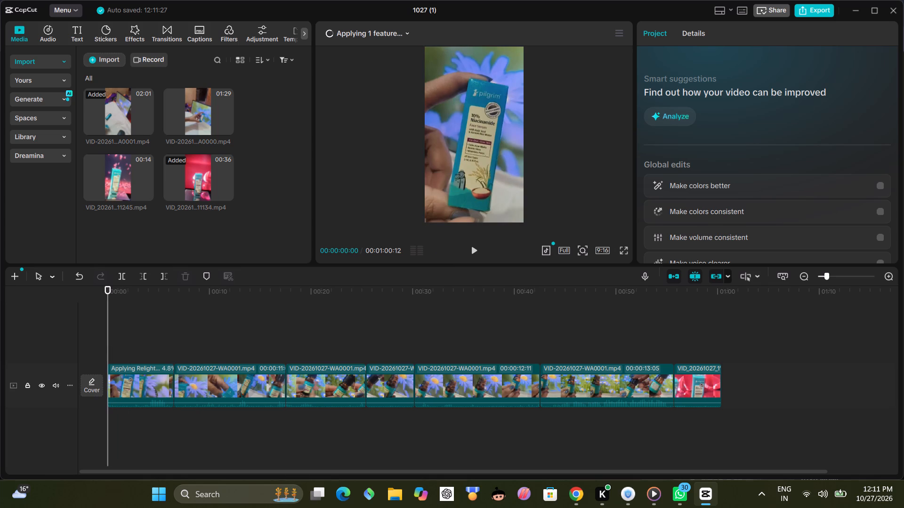
click(473, 250)
click(473, 250)
click(473, 250)
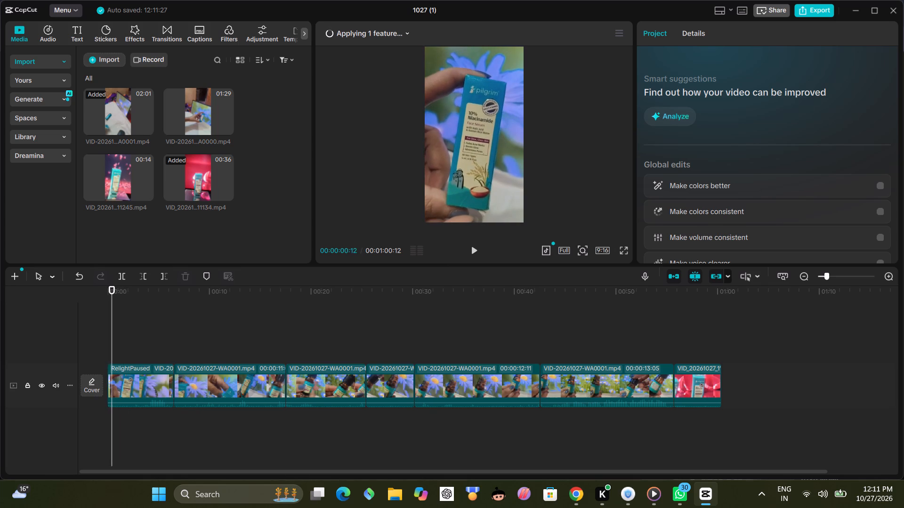
click(473, 250)
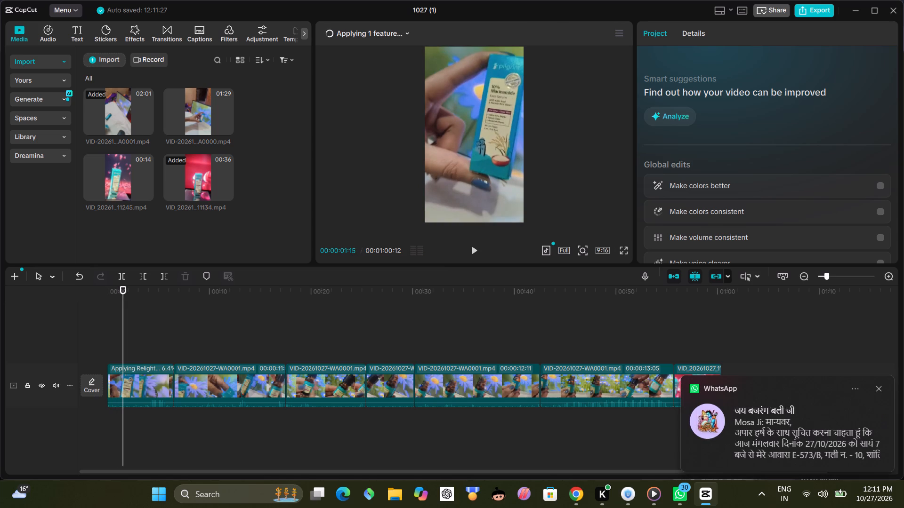
click(883, 391)
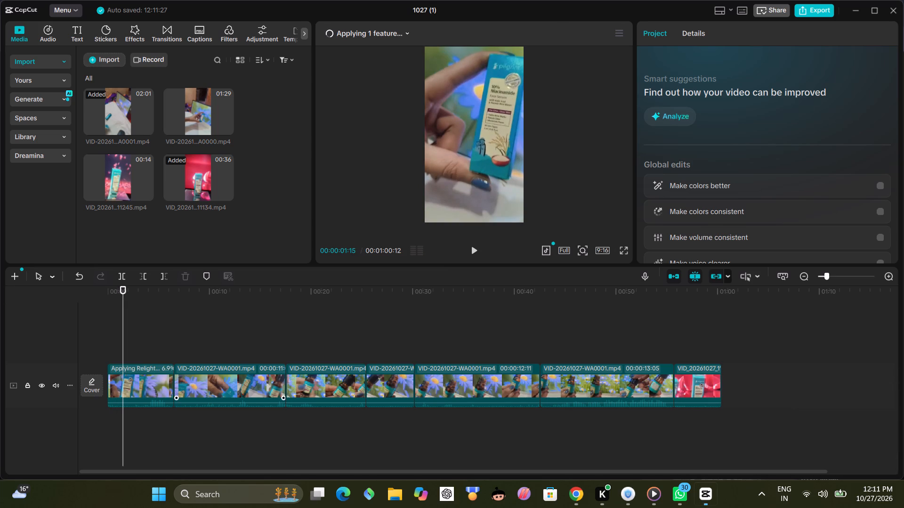
Turn off the Relight effect on the opening segment.
click(161, 384)
scroll(705, 139, down, 1)
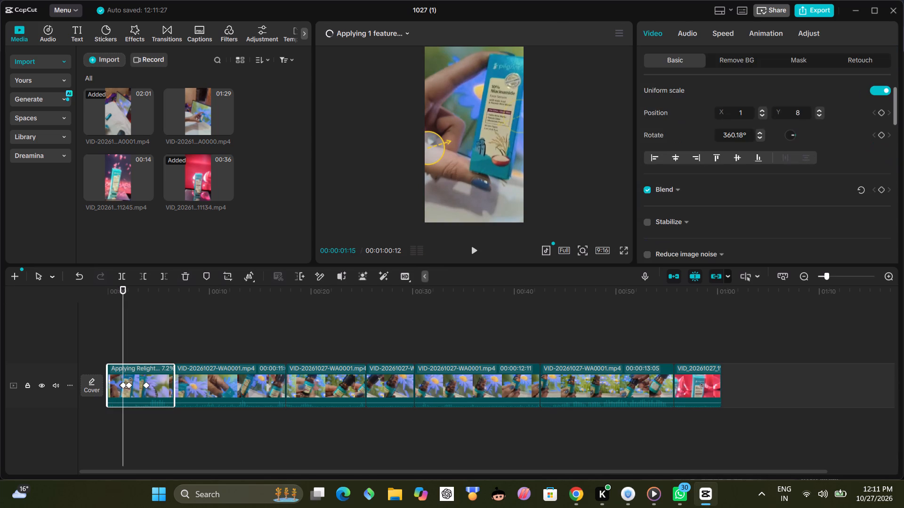
scroll(708, 141, down, 7)
scroll(673, 139, up, 1)
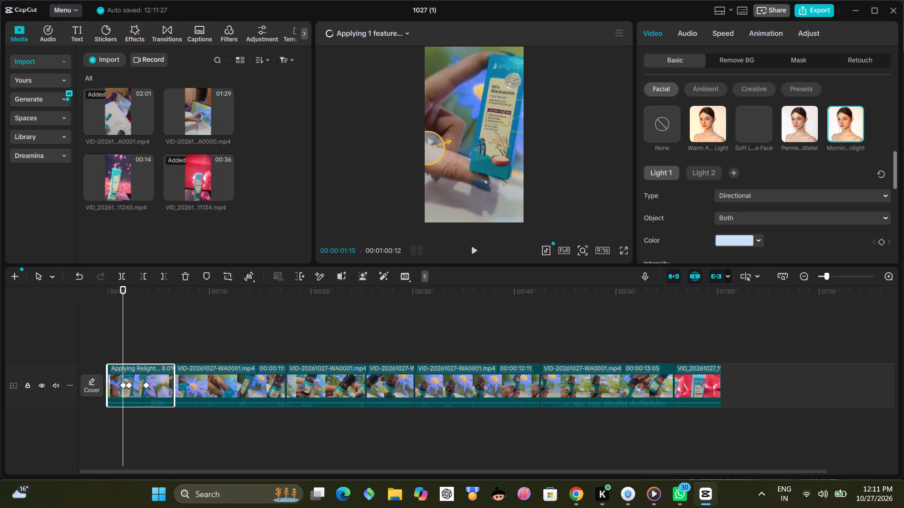
scroll(669, 123, up, 2)
click(647, 174)
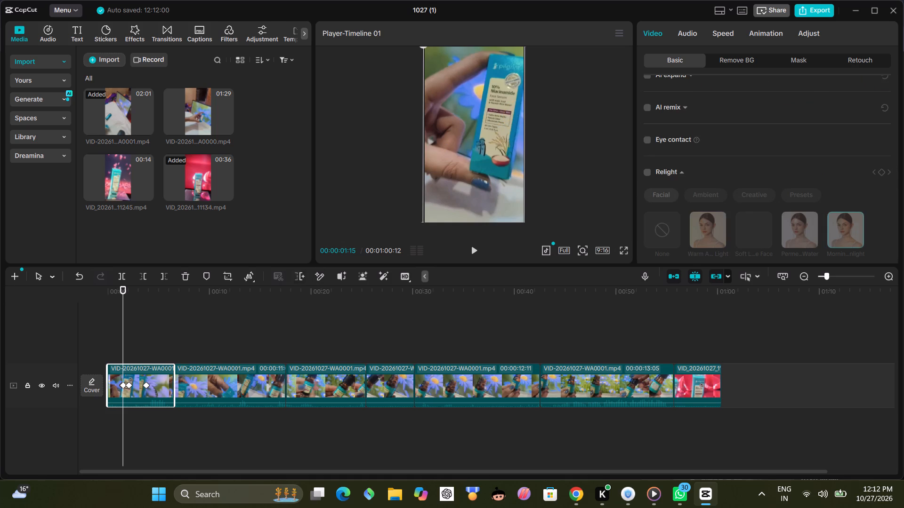
Play the opening segment up to 00:00:03:17, and trim its end back to just after its second keyframe.
click(474, 246)
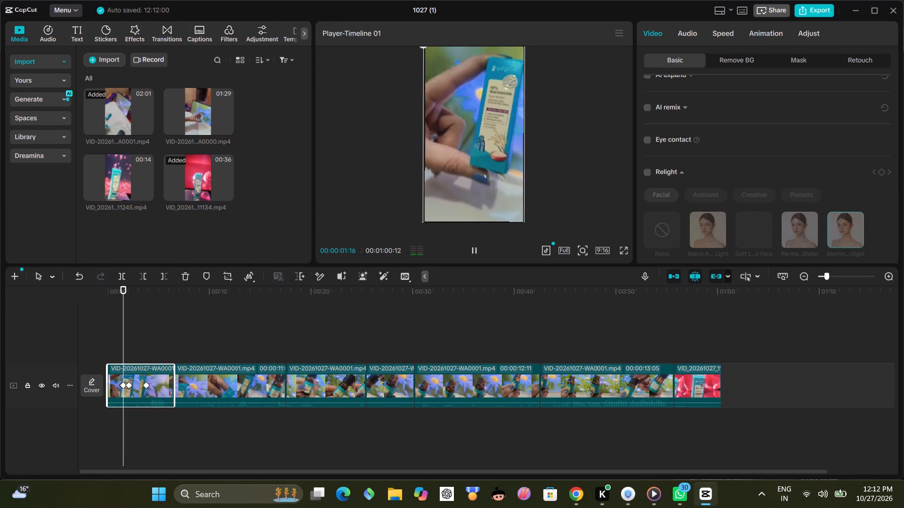
click(474, 246)
click(474, 246)
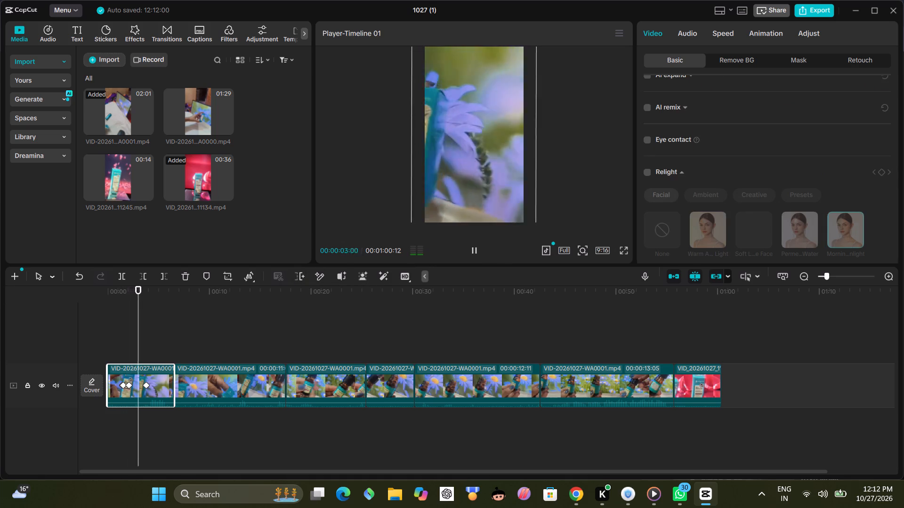
click(474, 246)
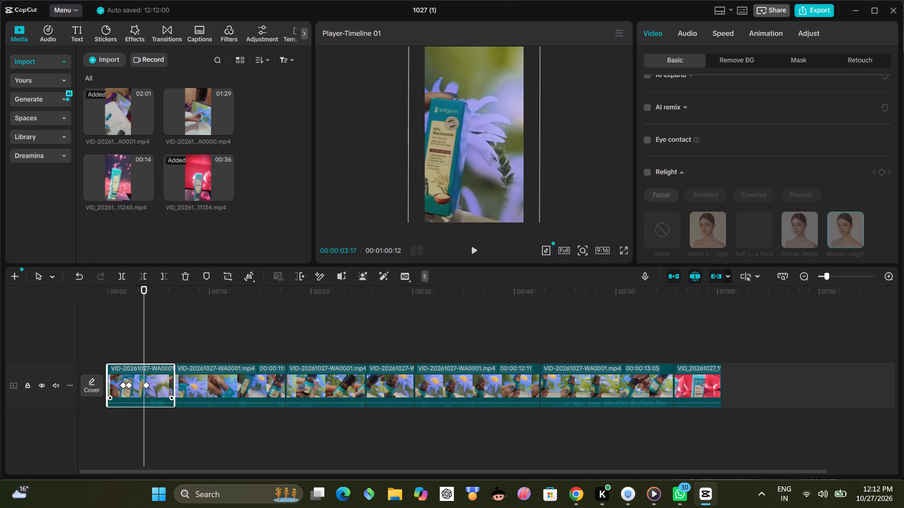
click(134, 373)
click(130, 377)
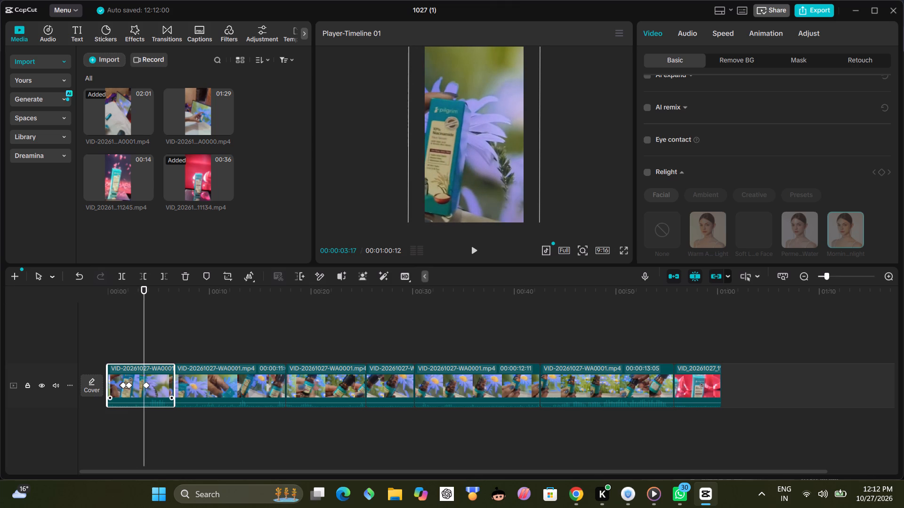
click(137, 374)
drag(175, 383, 138, 389)
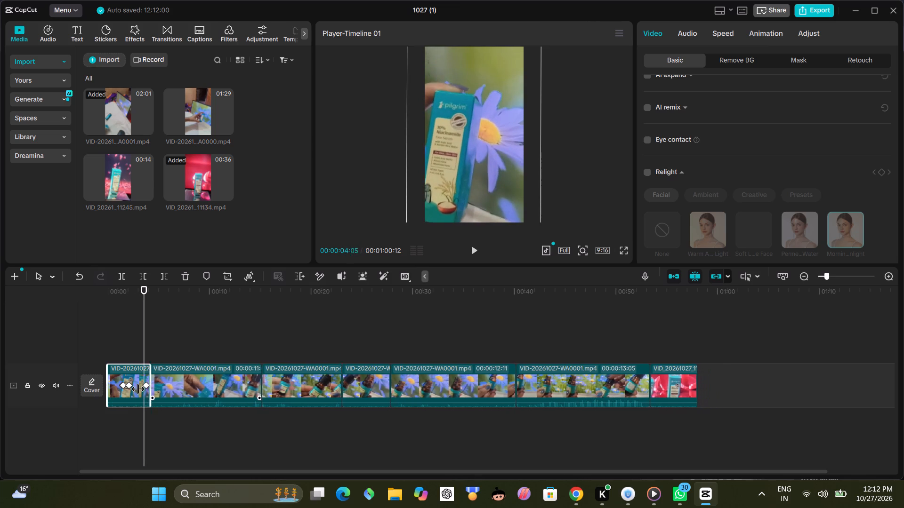
drag(138, 389, 133, 387)
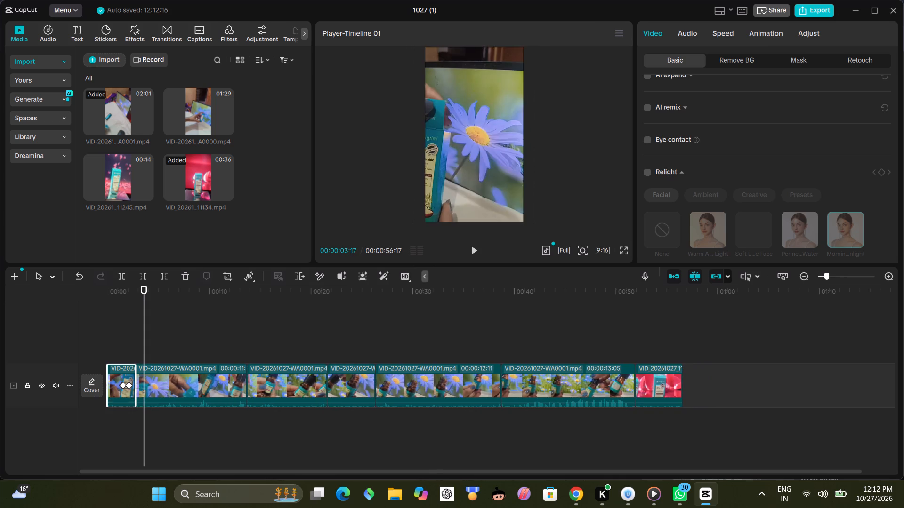
Play the sequence from the start through the second segment, pausing at 00:00:10:15 to review the shortened opening.
click(112, 340)
drag(112, 340, 81, 343)
click(470, 252)
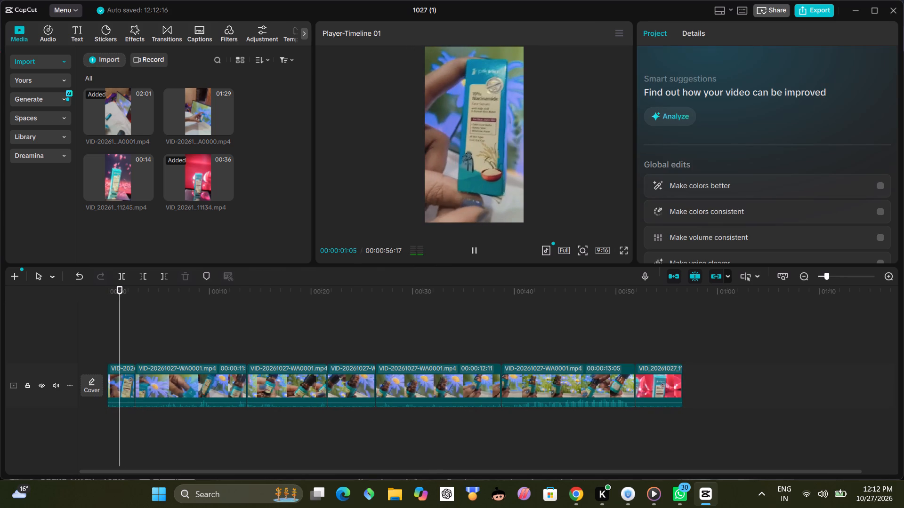
click(472, 252)
click(472, 252)
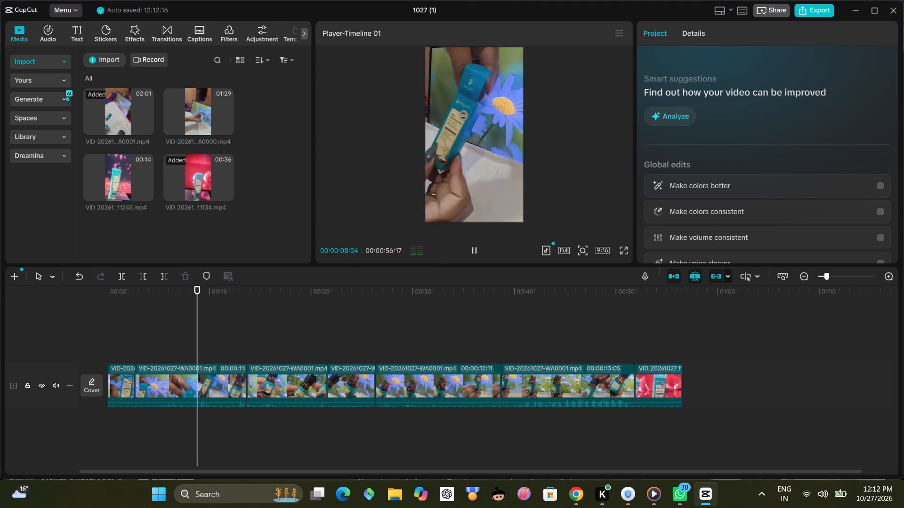
click(472, 252)
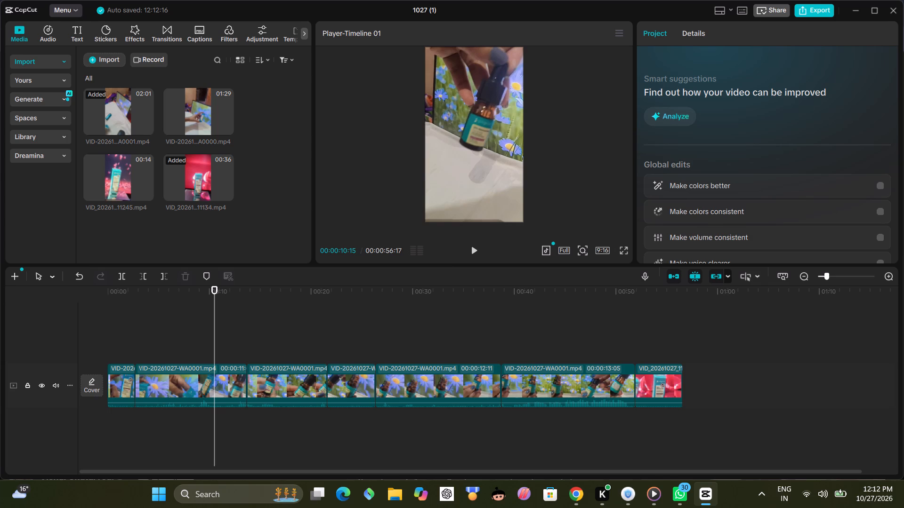
Switch to Chrome to check the song playlist playing on YouTube, and return to CapCut.
click(576, 503)
click(586, 376)
click(585, 382)
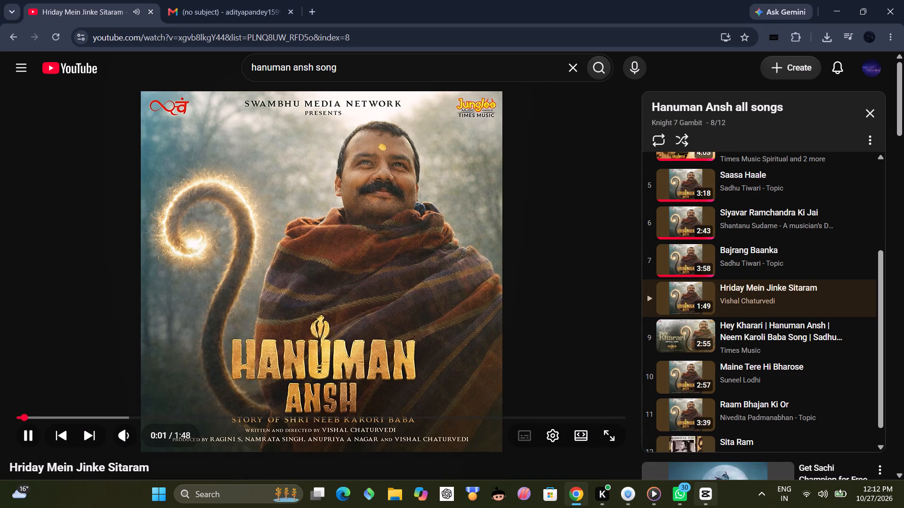
click(702, 495)
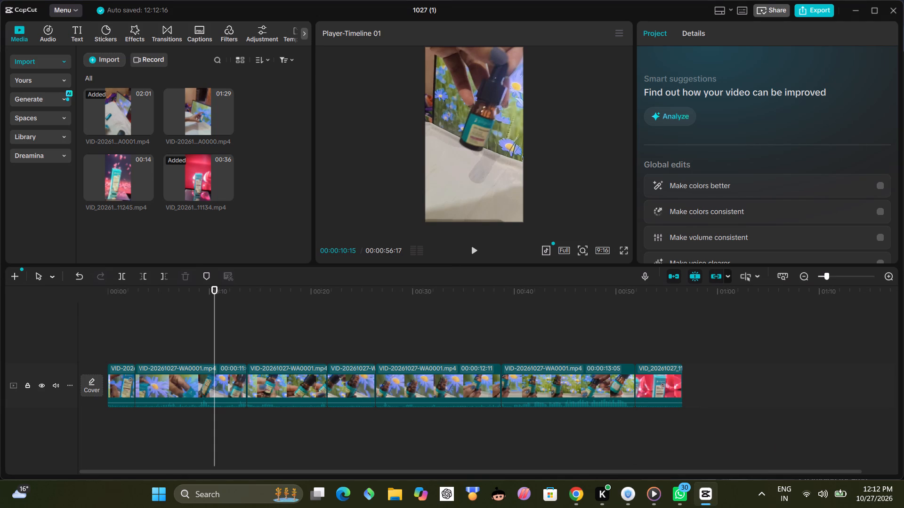
Review the rest of the second segment, directly after the opening one, and delete that segment.
click(473, 251)
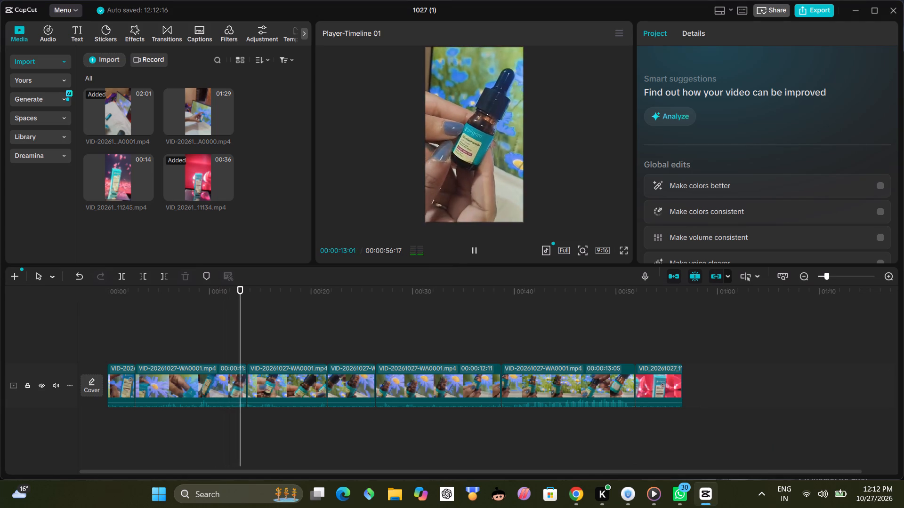
click(473, 251)
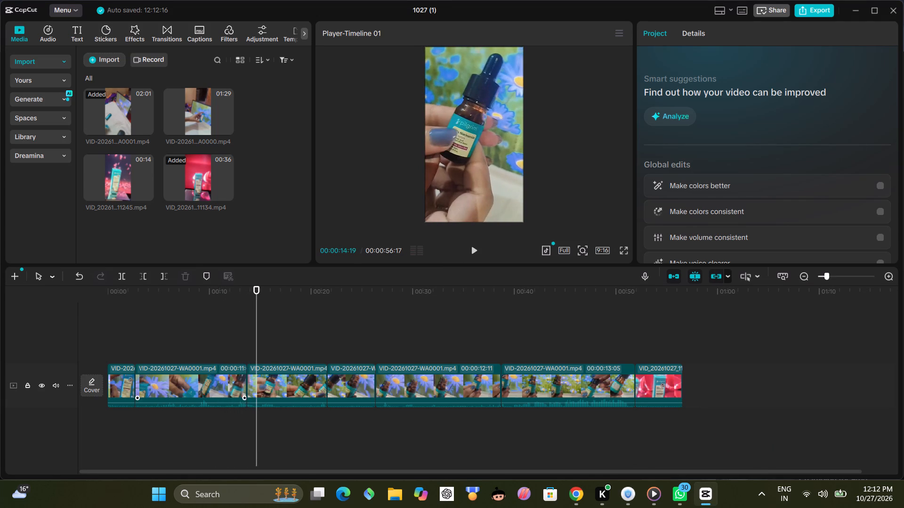
click(224, 375)
key(BackSpace)
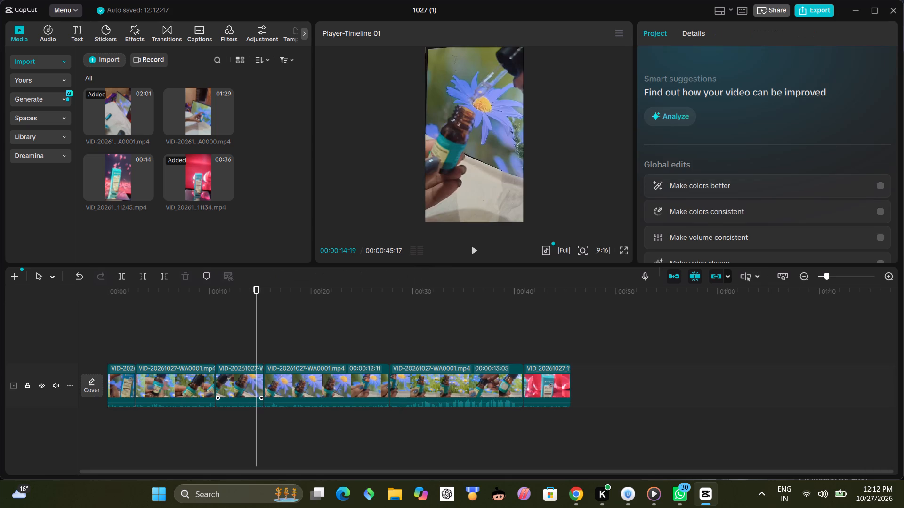
Review playback up to 00:00:12:21 and trim the end of the second segment so it lasts about 4.5 seconds.
click(130, 350)
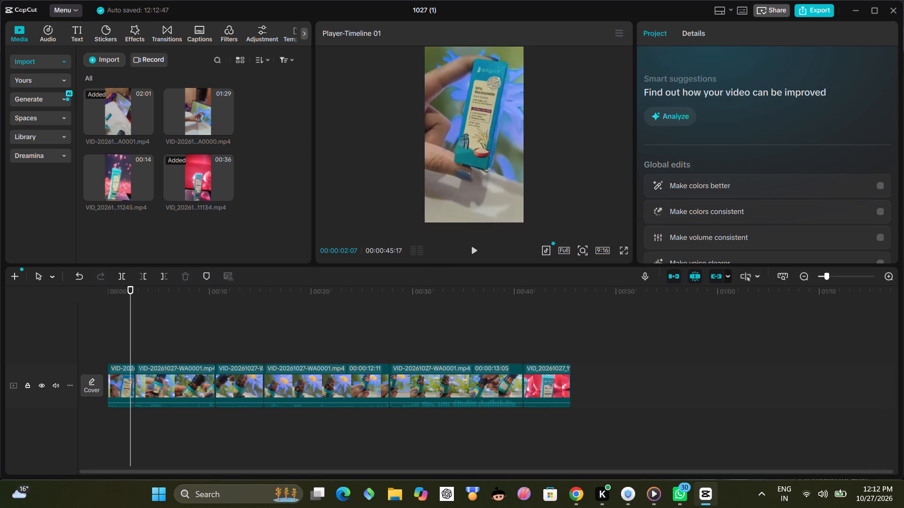
click(474, 252)
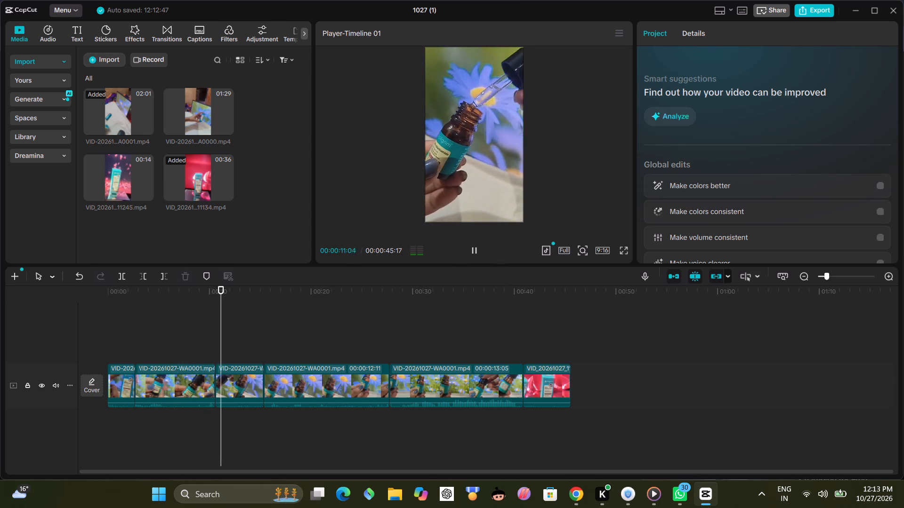
click(474, 252)
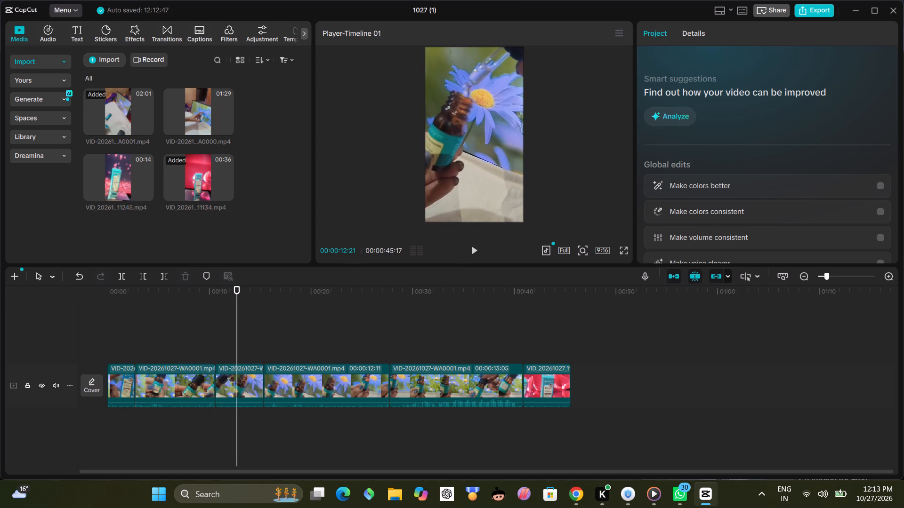
click(191, 379)
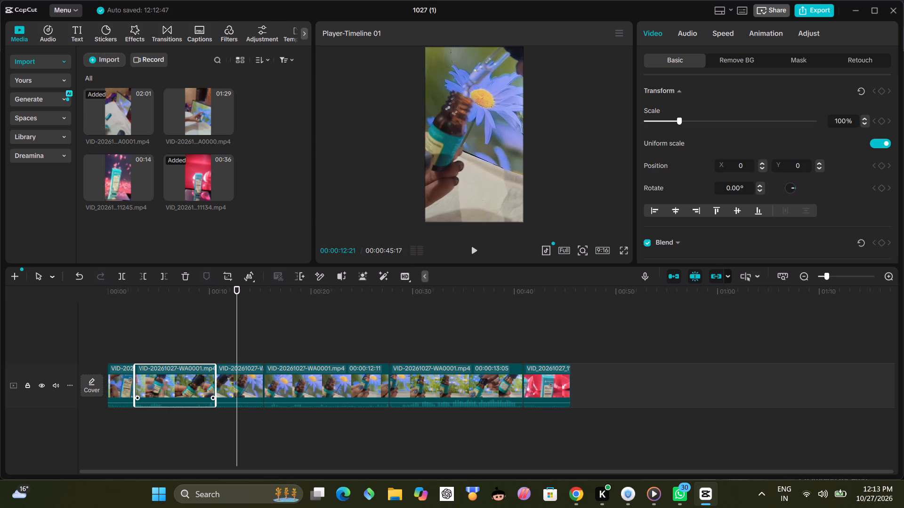
drag(215, 382, 183, 386)
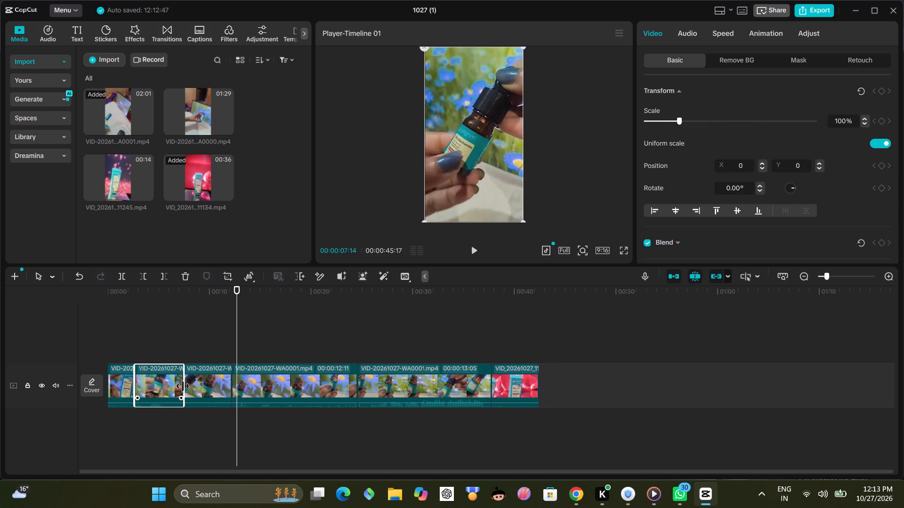
drag(183, 386, 180, 387)
Play the sequence from 00:00:01:27 to 00:00:26:25 and delete the fourth segment, the one lasting 00:00:12:11.
click(127, 350)
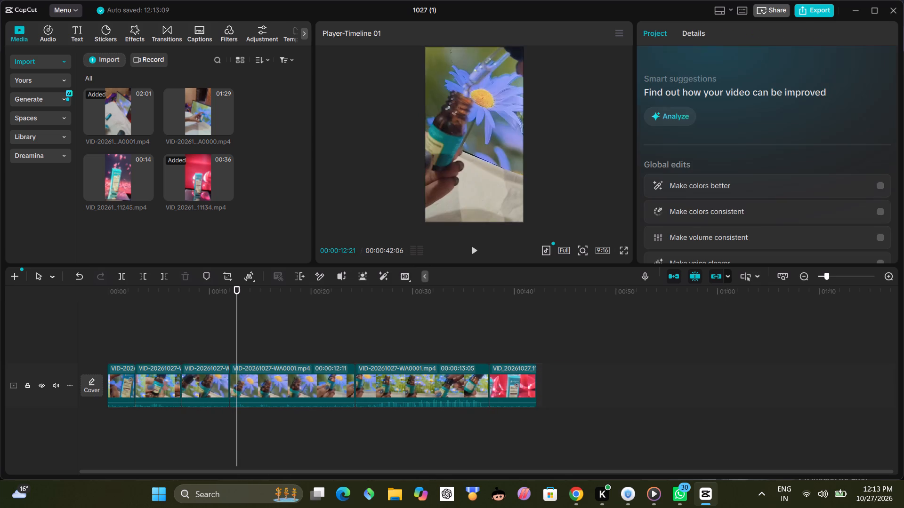
click(474, 249)
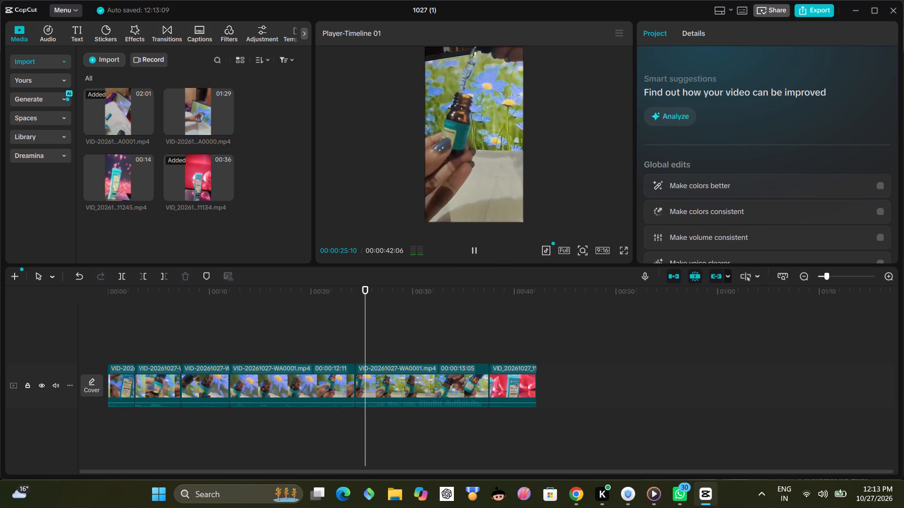
click(474, 249)
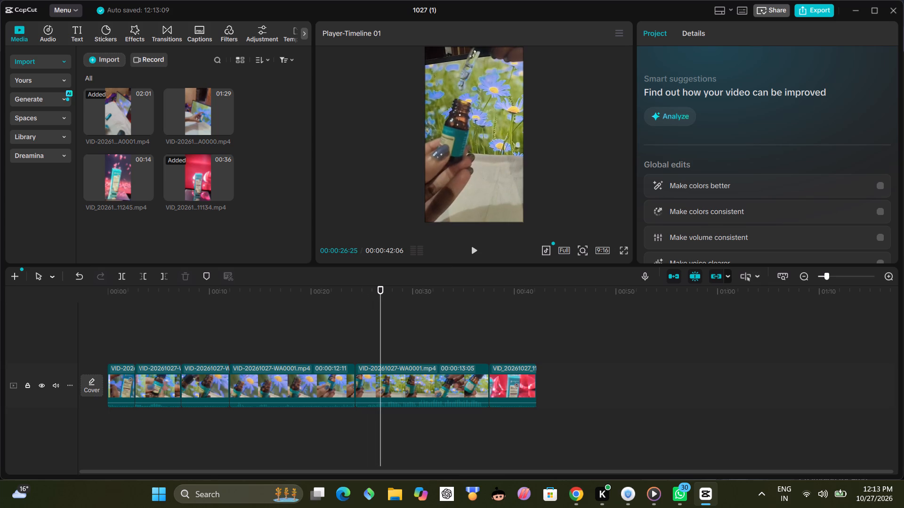
click(290, 389)
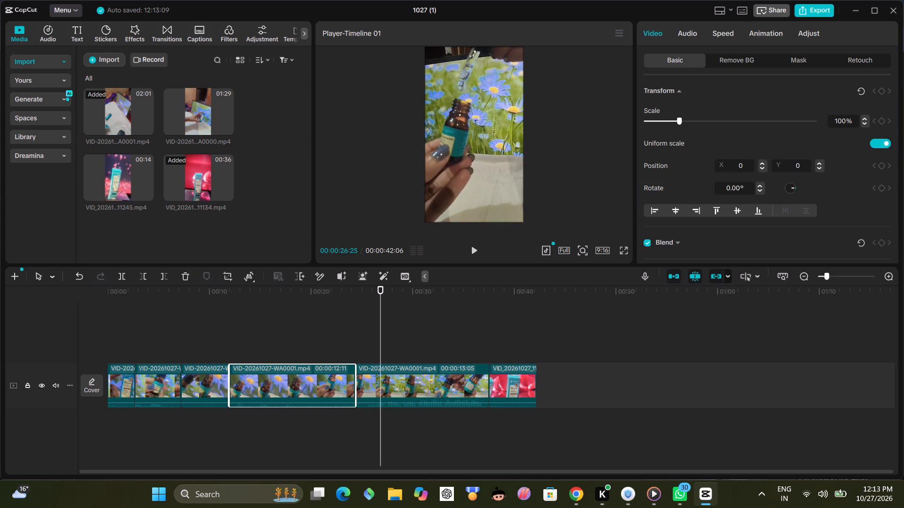
key(BackSpace)
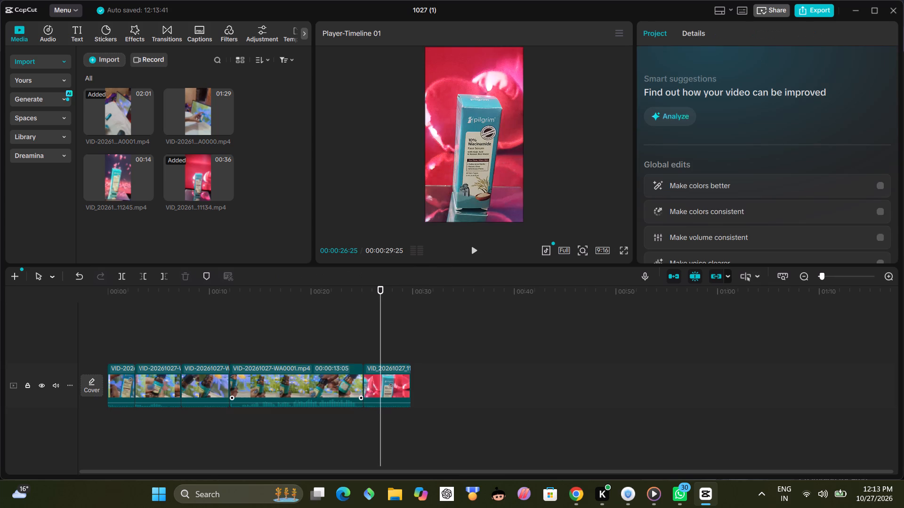
Add a scale keyframe at 100% at the start of the second segment, at 00:00:02:21.
click(251, 381)
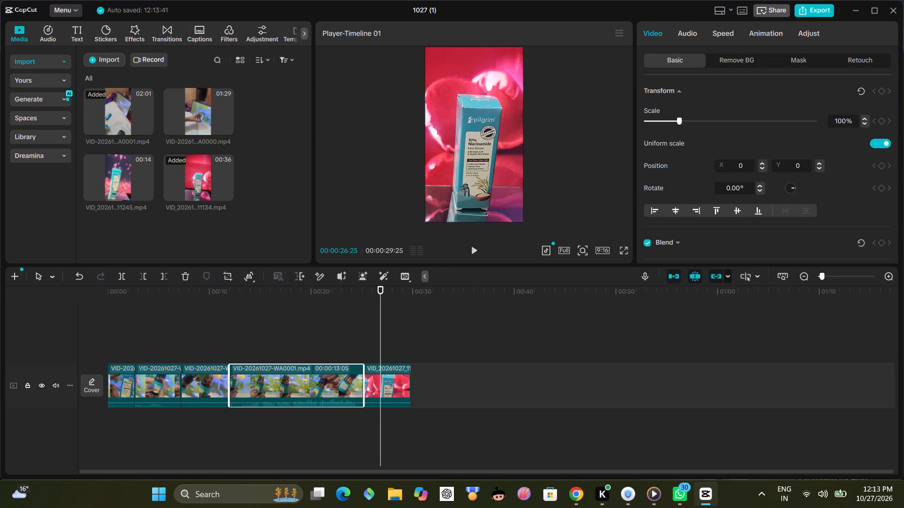
click(210, 342)
click(170, 350)
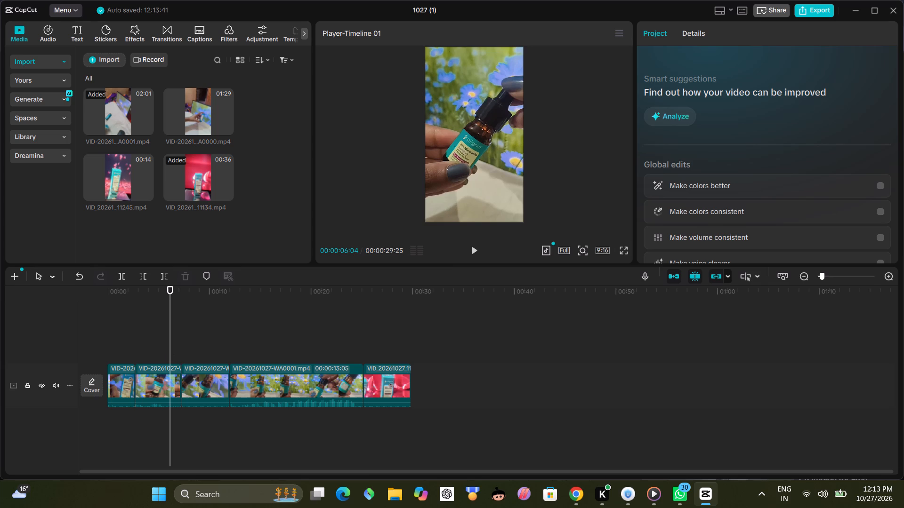
click(136, 357)
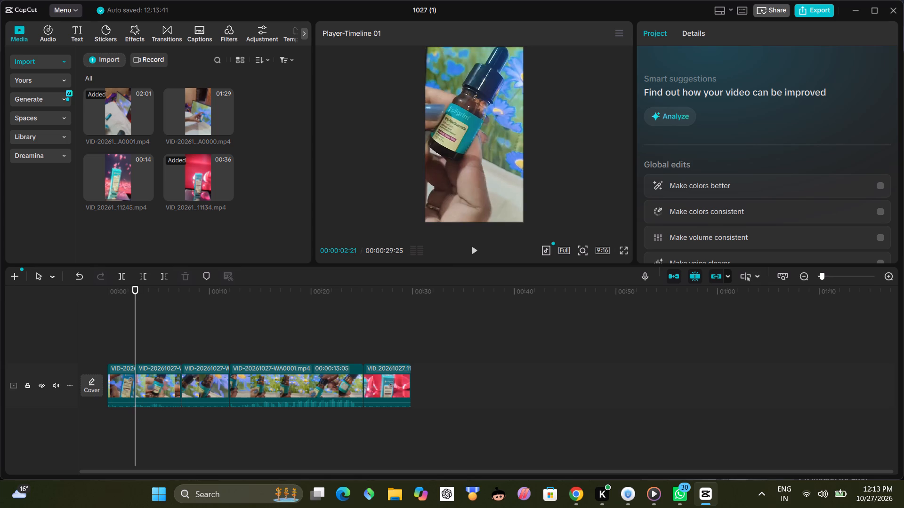
click(477, 125)
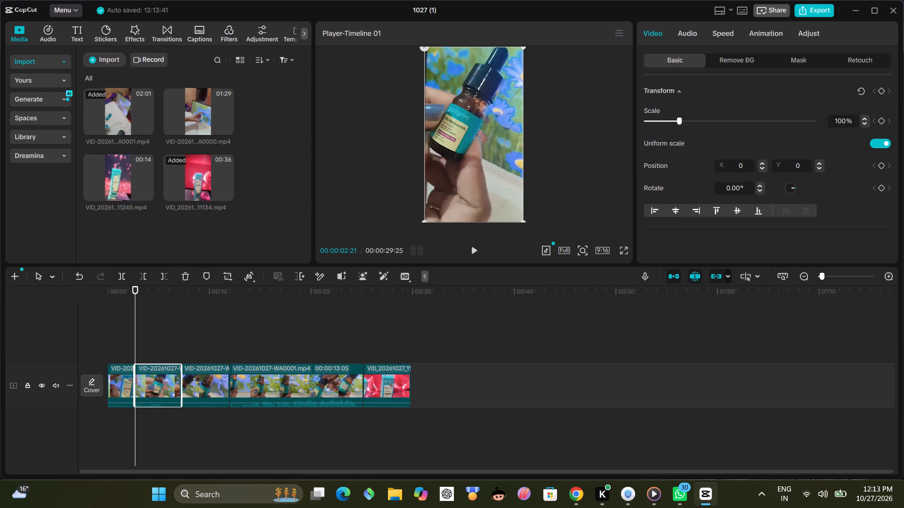
click(881, 120)
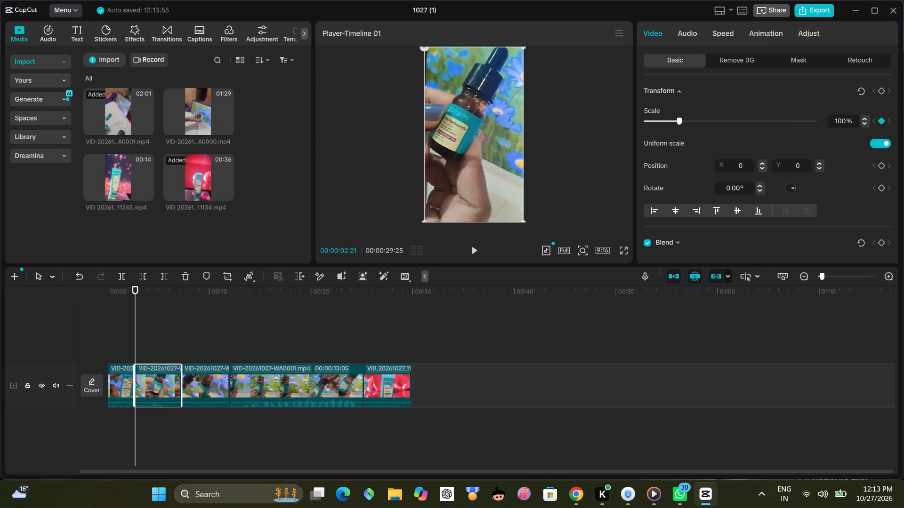
Advance playback to 00:00:03:03 and add a scale keyframe at 105% to the second segment.
click(474, 251)
click(474, 251)
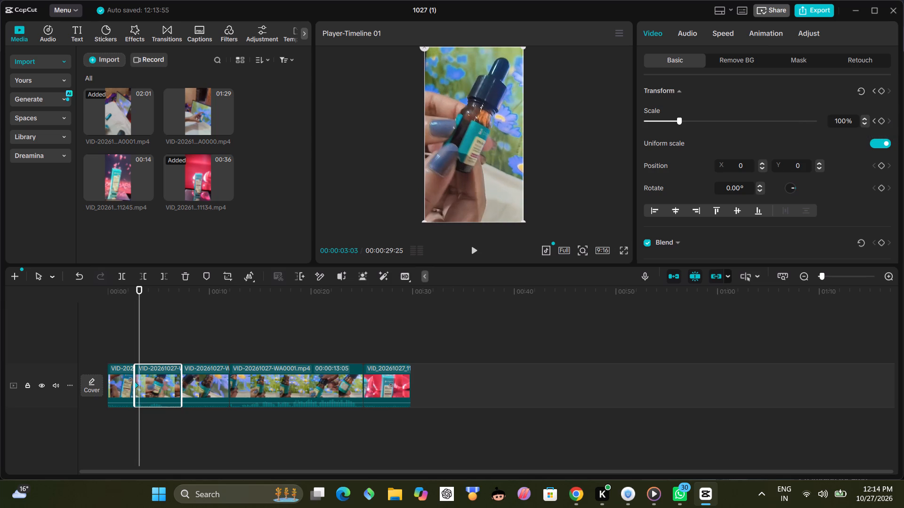
triple_click(865, 118)
double_click(865, 118)
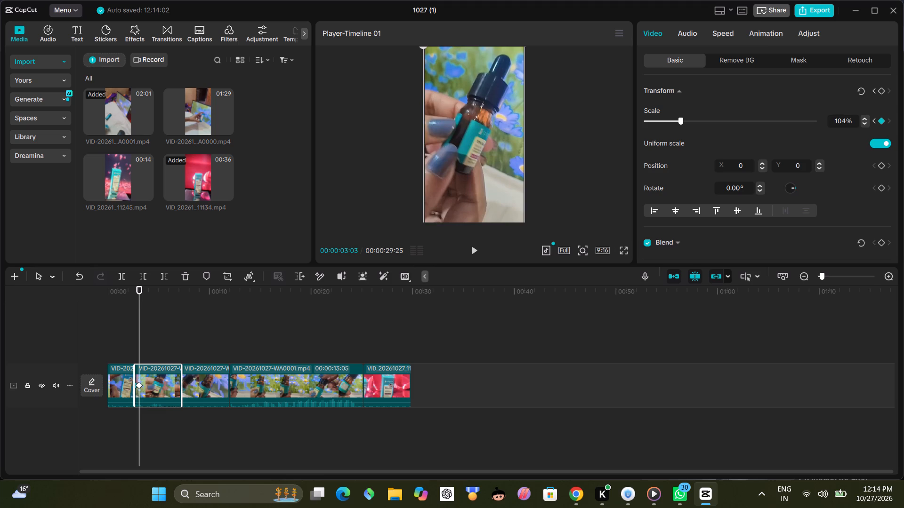
Advance playback to 00:00:04:21 and add a scale keyframe at 118% to the second segment.
click(472, 251)
click(472, 251)
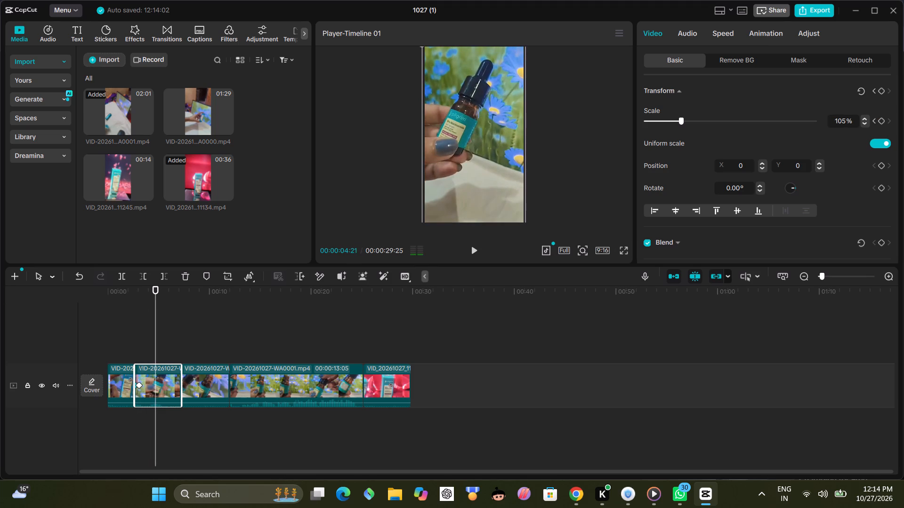
triple_click(865, 119)
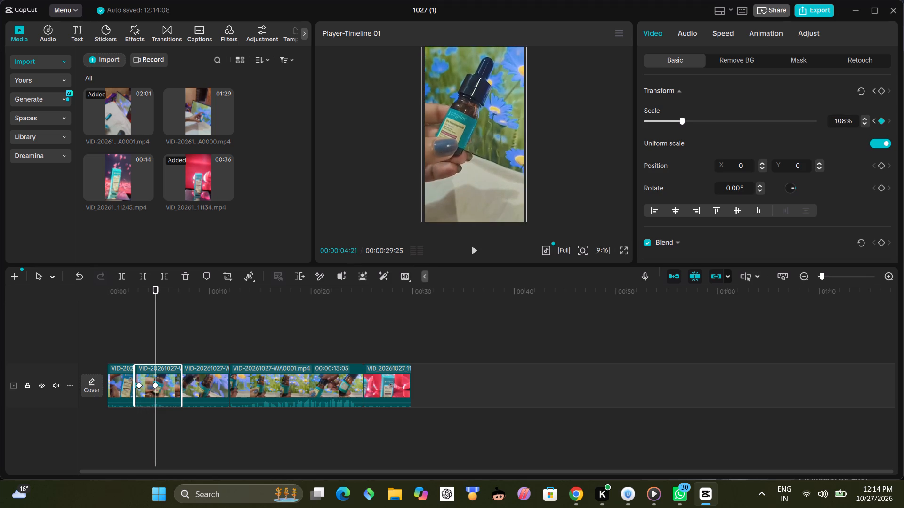
double_click(865, 119)
triple_click(865, 119)
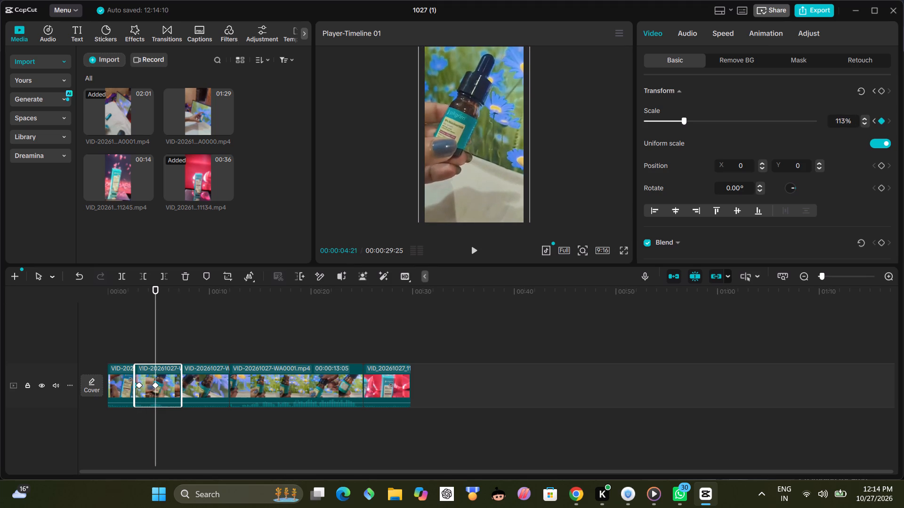
triple_click(865, 119)
double_click(865, 119)
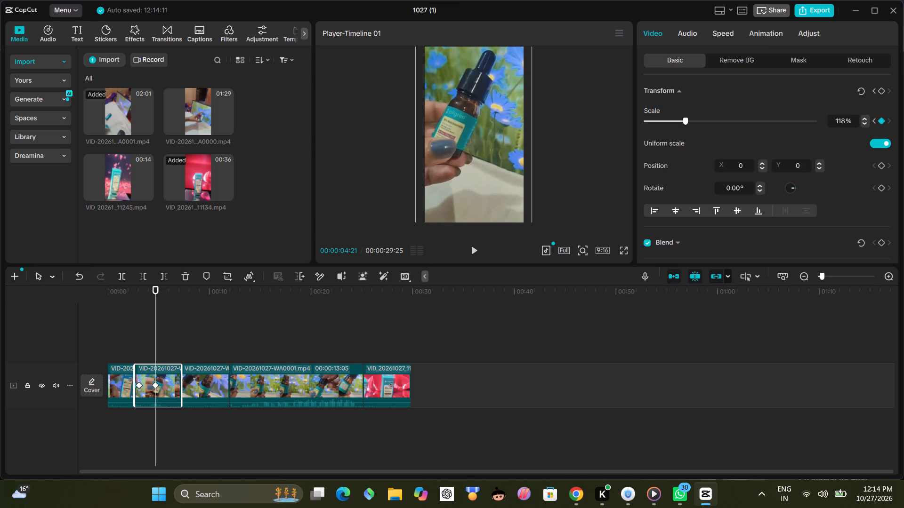
Advance playback to 00:00:05:21 and add a scale keyframe at 133% to the second segment.
click(476, 246)
click(476, 250)
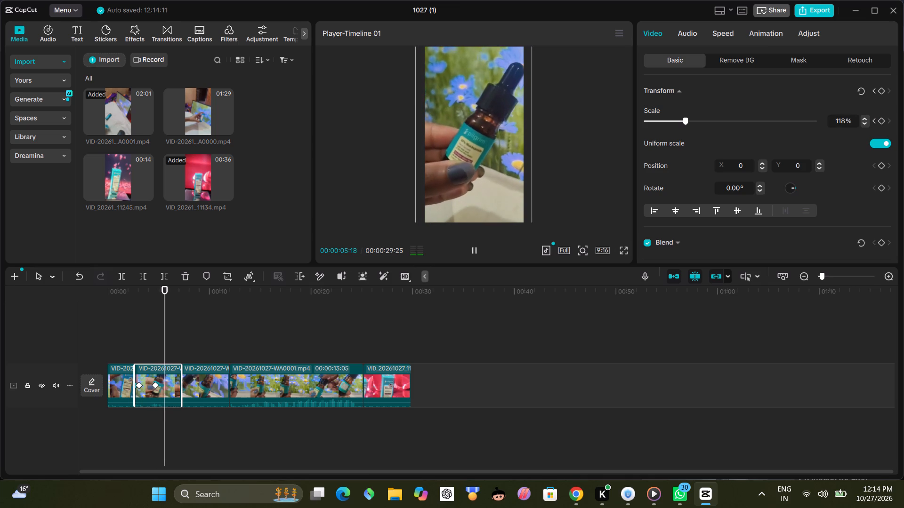
triple_click(865, 117)
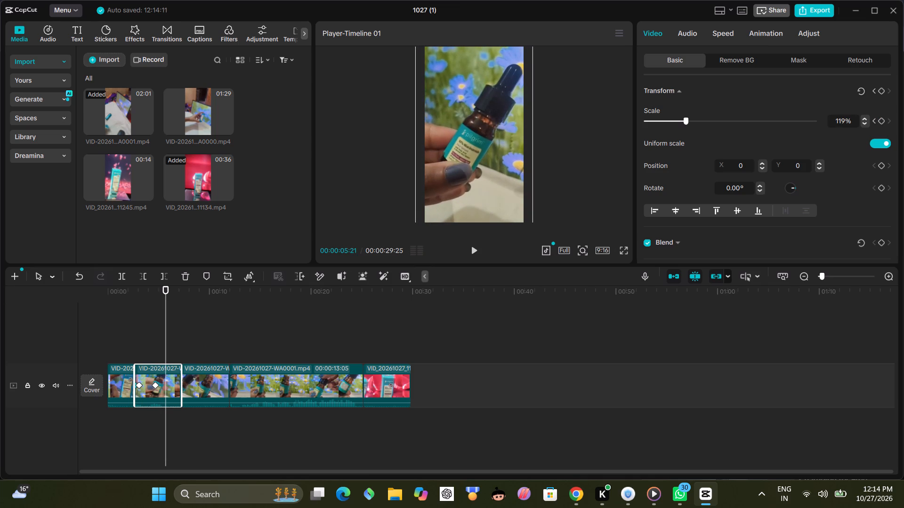
triple_click(865, 117)
triple_click(865, 117)
triple_click(865, 117)
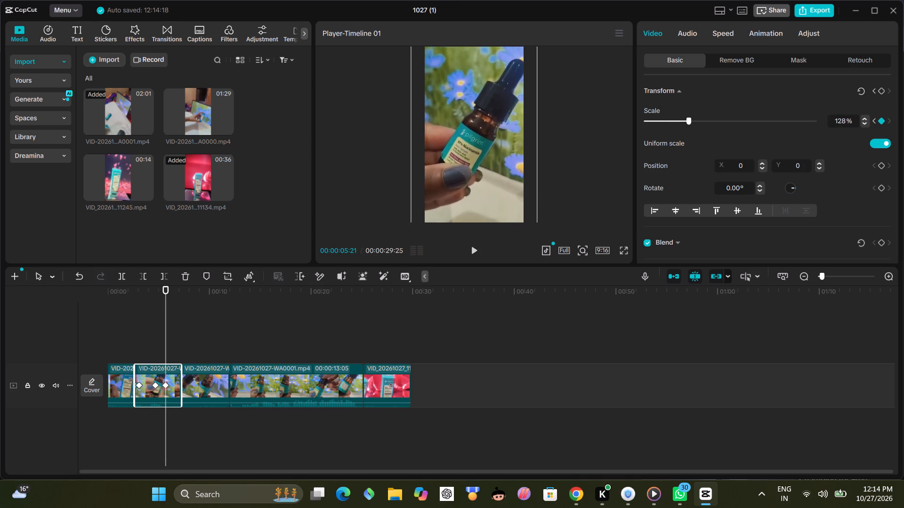
triple_click(865, 117)
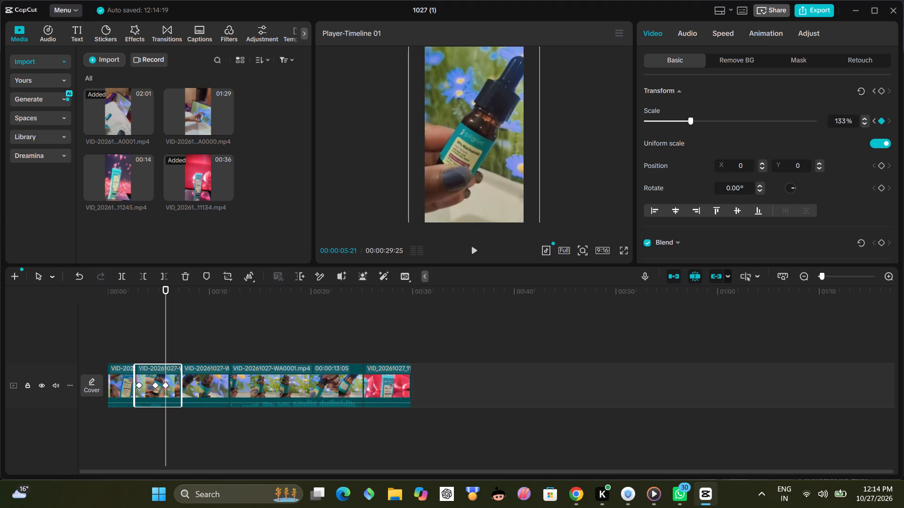
Advance playback to 00:00:08:29 and resize the third segment slightly to a 99% scale.
click(472, 249)
click(472, 249)
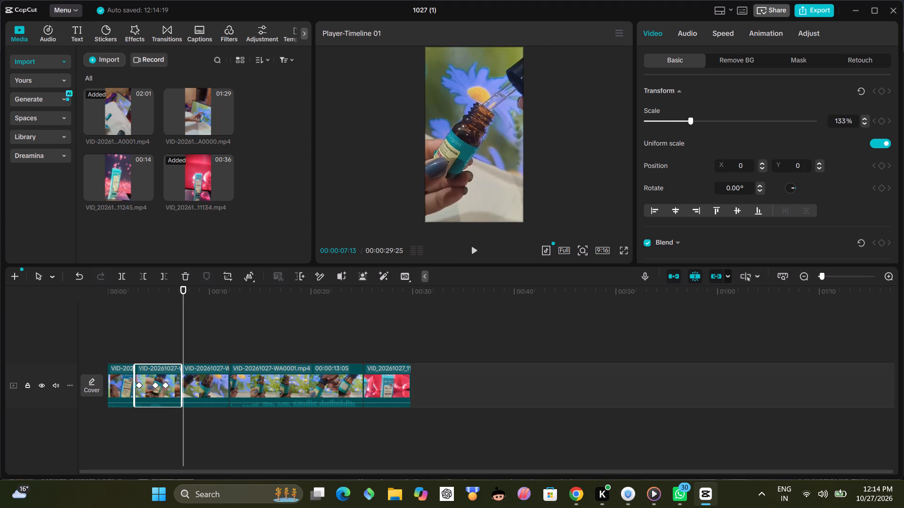
click(470, 246)
click(470, 246)
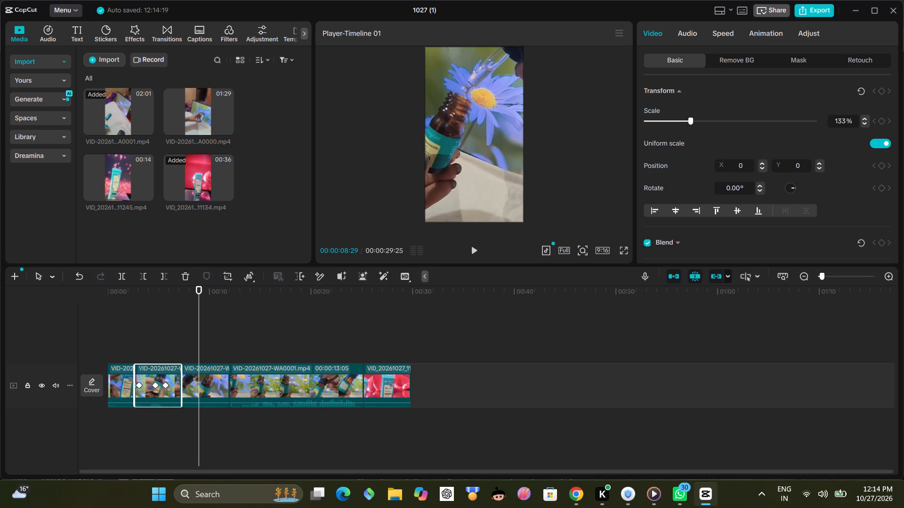
click(463, 168)
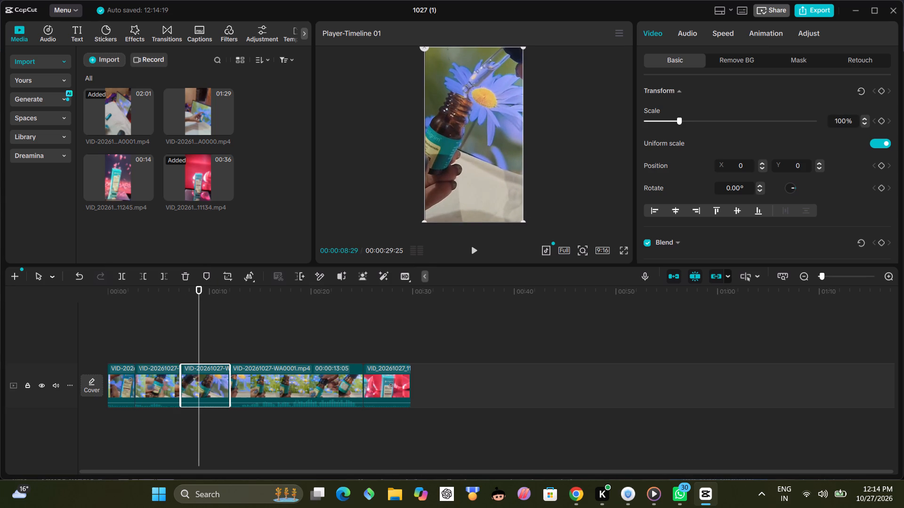
drag(522, 222, 525, 224)
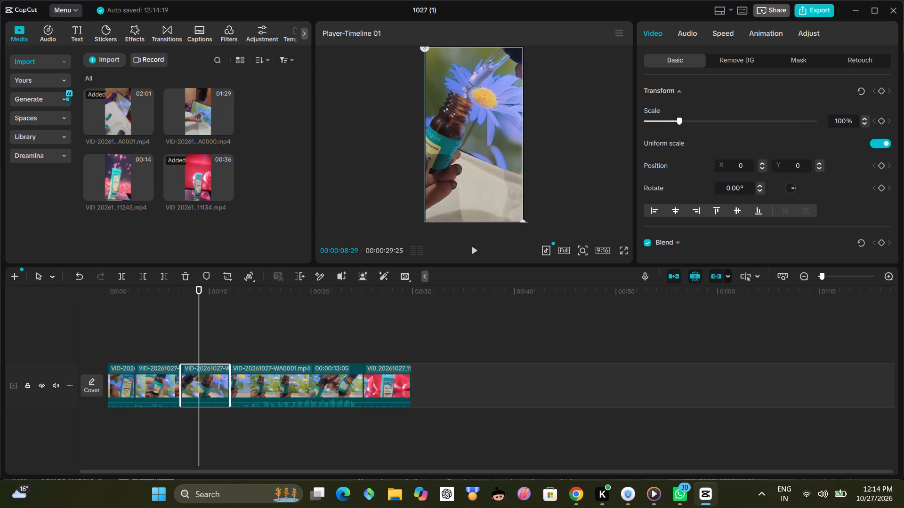
drag(525, 224, 526, 224)
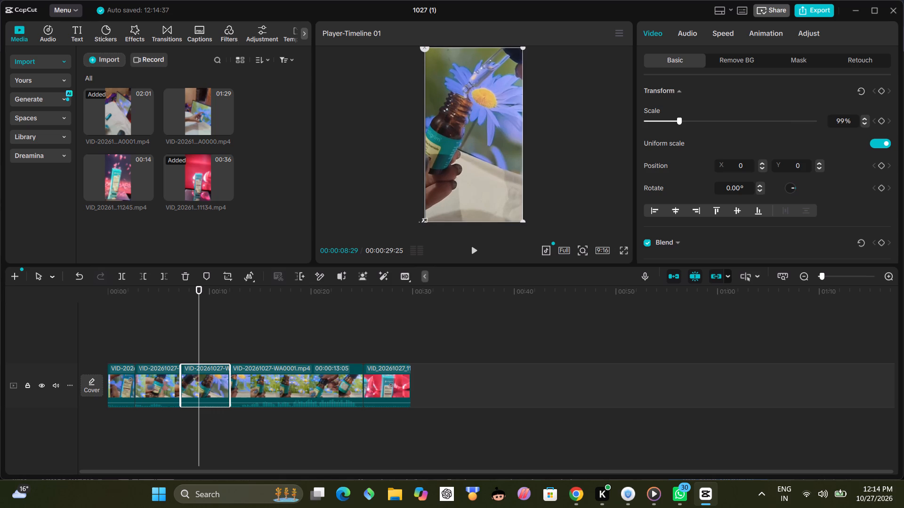
Play the sequence from 00:00:07:07 to 00:00:17:25, and replay part of the third segment from 00:00:08:16, to review the footage.
click(185, 349)
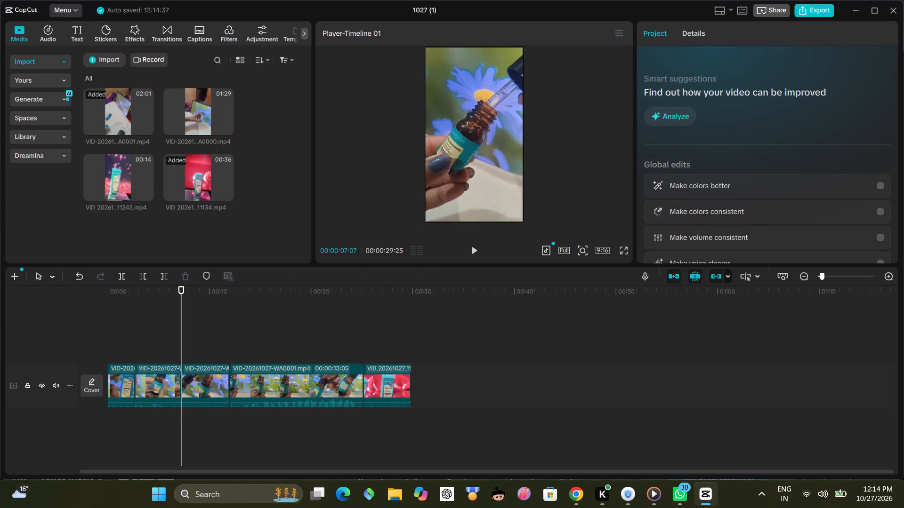
click(472, 249)
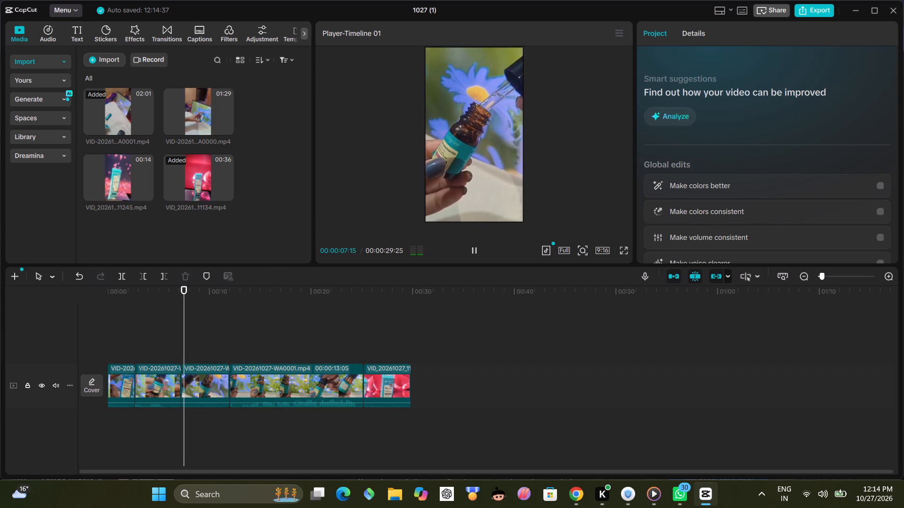
click(472, 249)
click(472, 249)
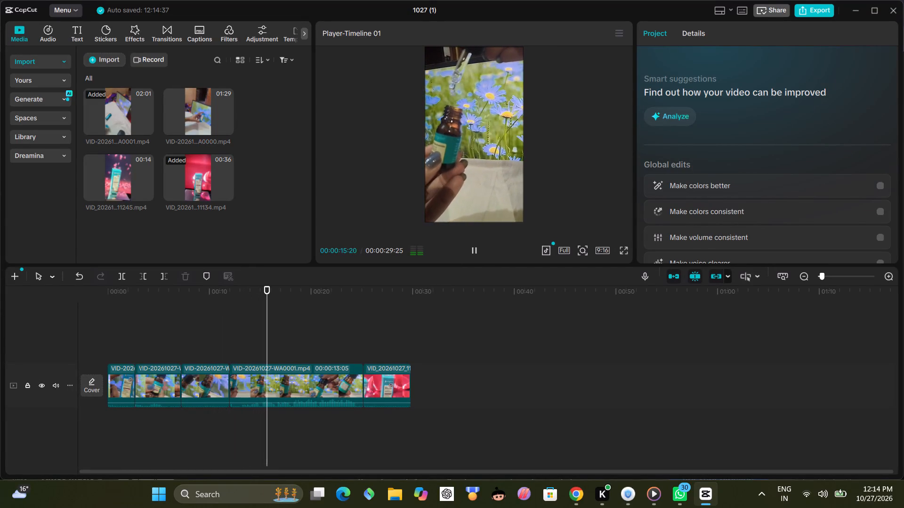
click(472, 249)
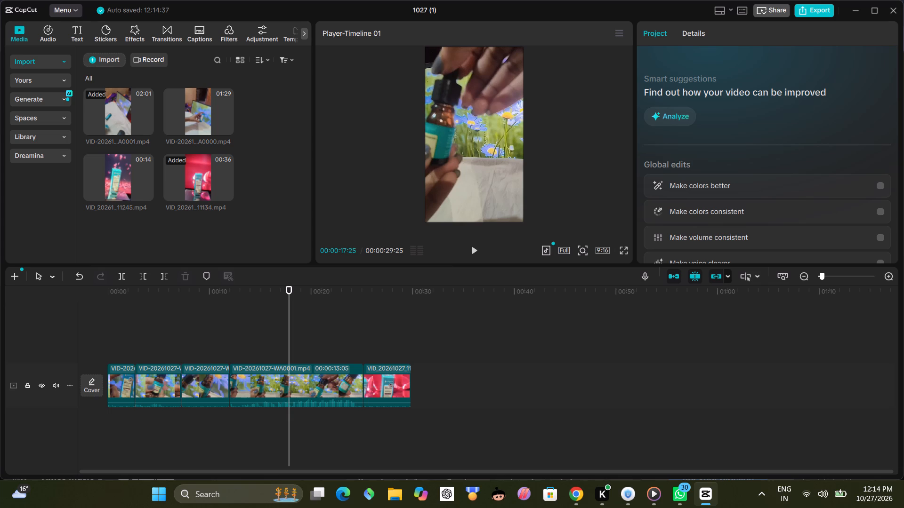
click(194, 350)
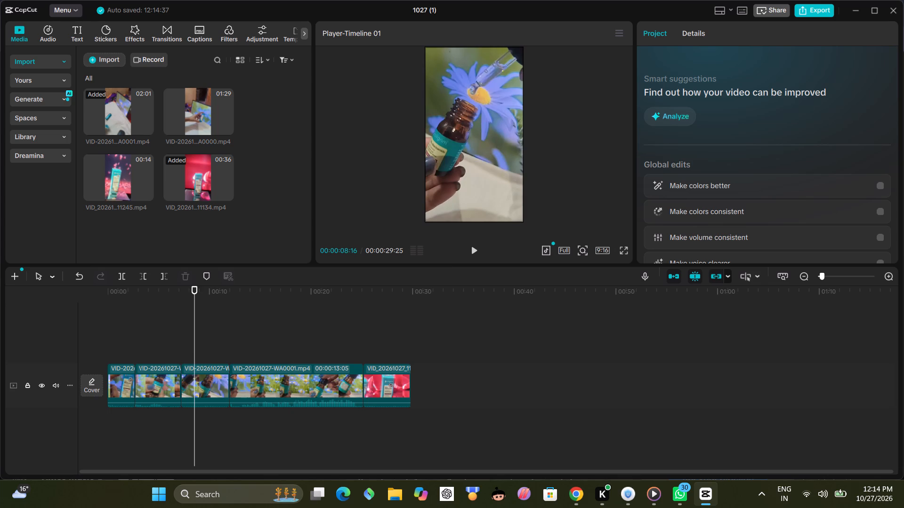
click(470, 249)
click(470, 249)
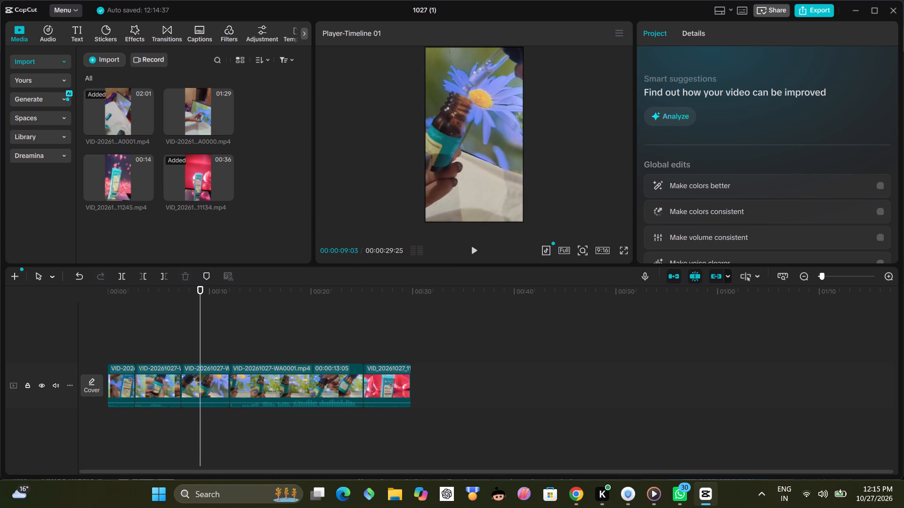
Enable Relight on the third segment.
click(204, 374)
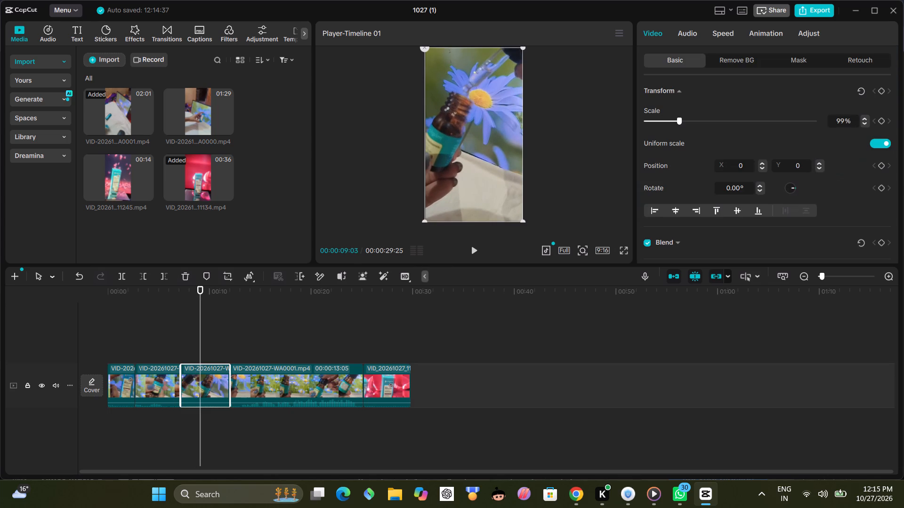
scroll(694, 139, down, 2)
scroll(672, 193, down, 1)
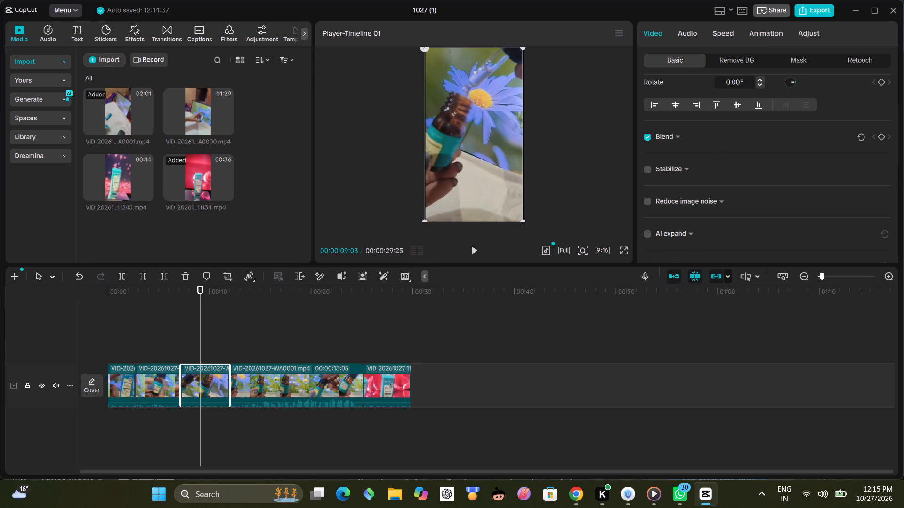
scroll(670, 193, down, 3)
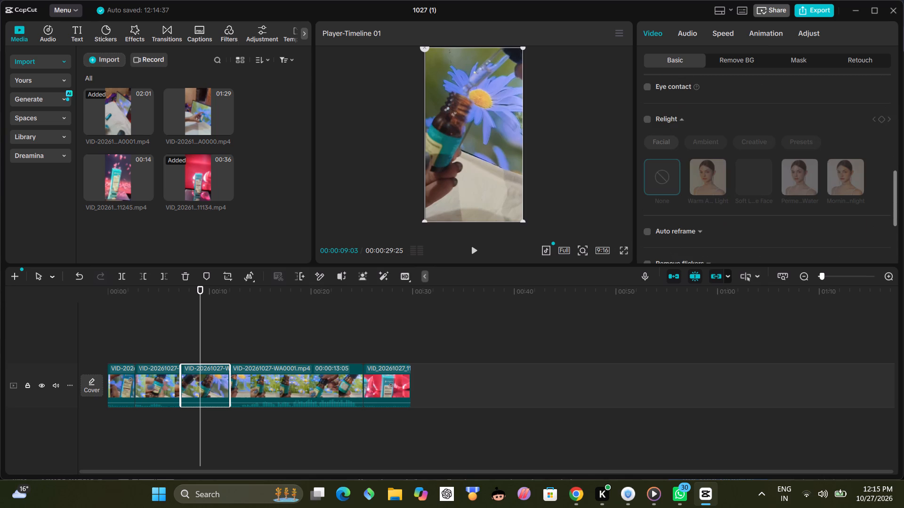
click(649, 122)
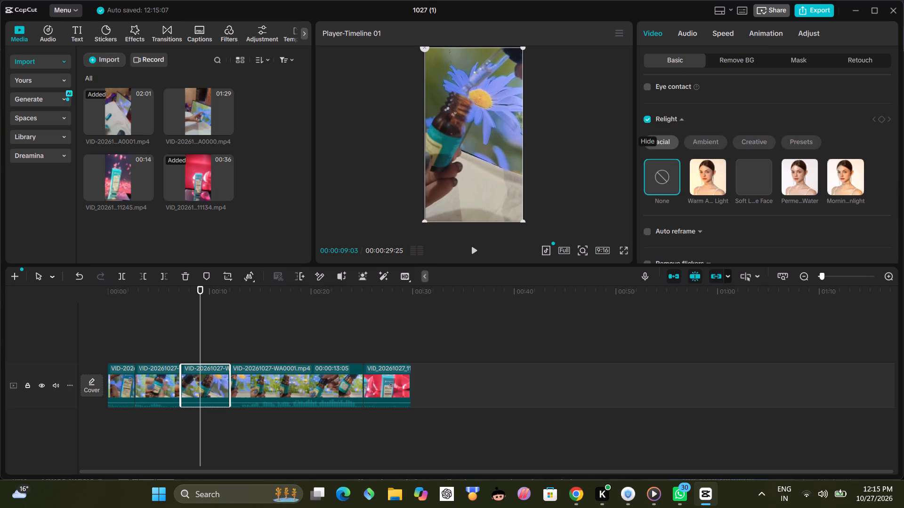
Enable Auto reframe on the third segment and play the segment back to check it.
scroll(707, 184, down, 1)
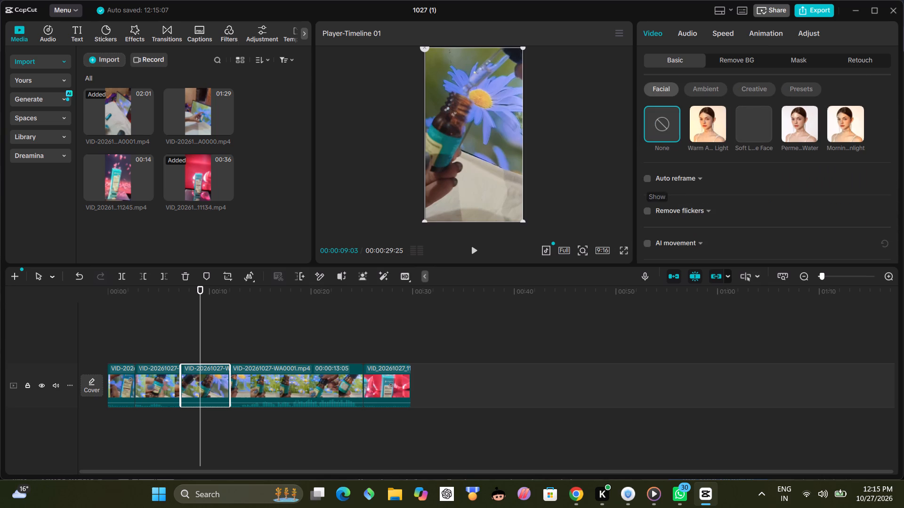
click(648, 179)
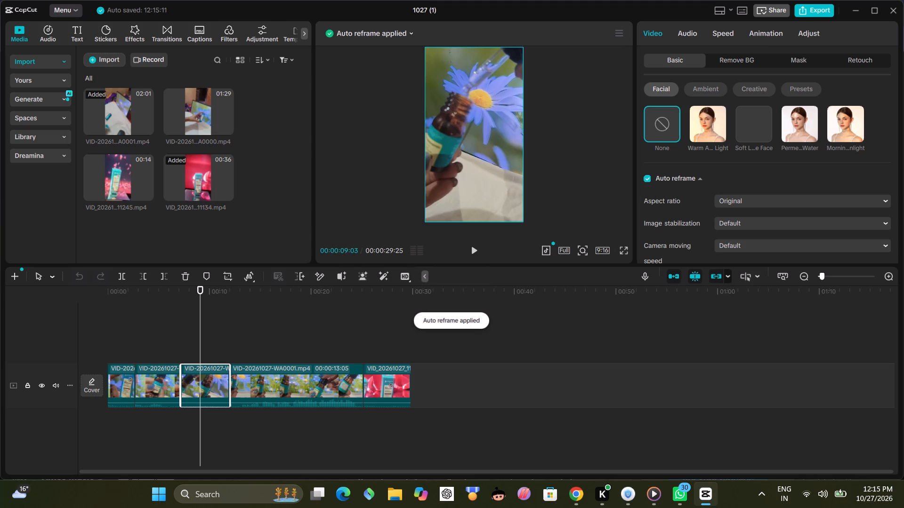
click(472, 249)
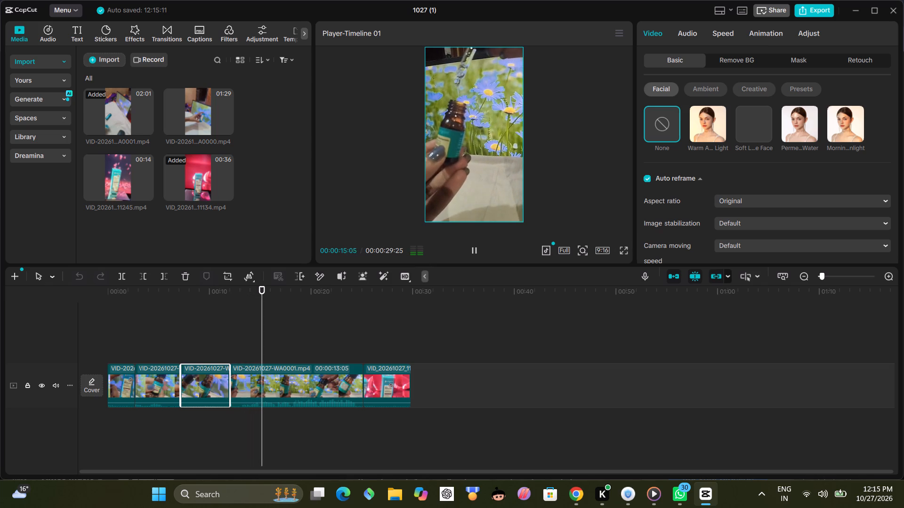
click(170, 347)
click(477, 252)
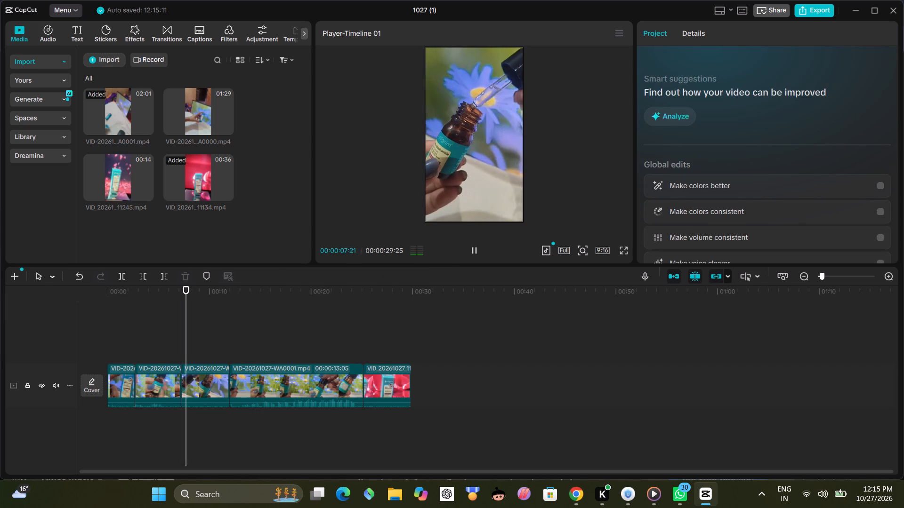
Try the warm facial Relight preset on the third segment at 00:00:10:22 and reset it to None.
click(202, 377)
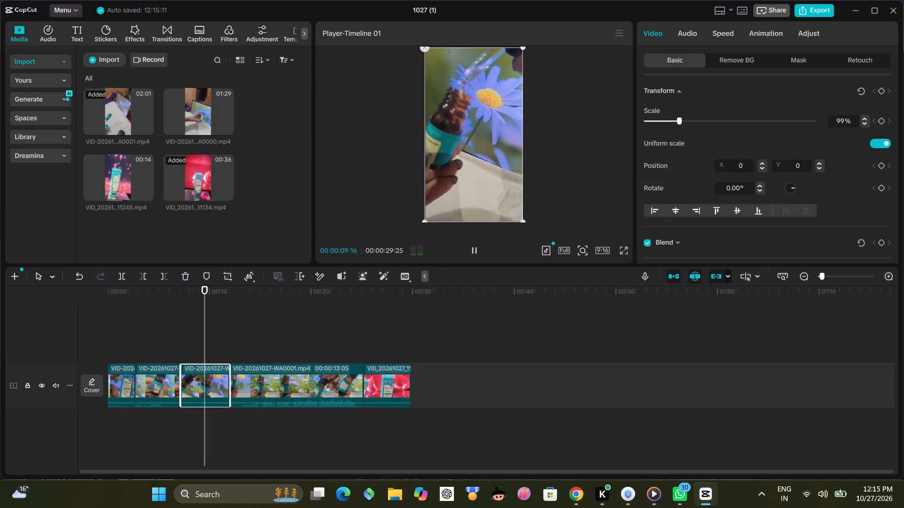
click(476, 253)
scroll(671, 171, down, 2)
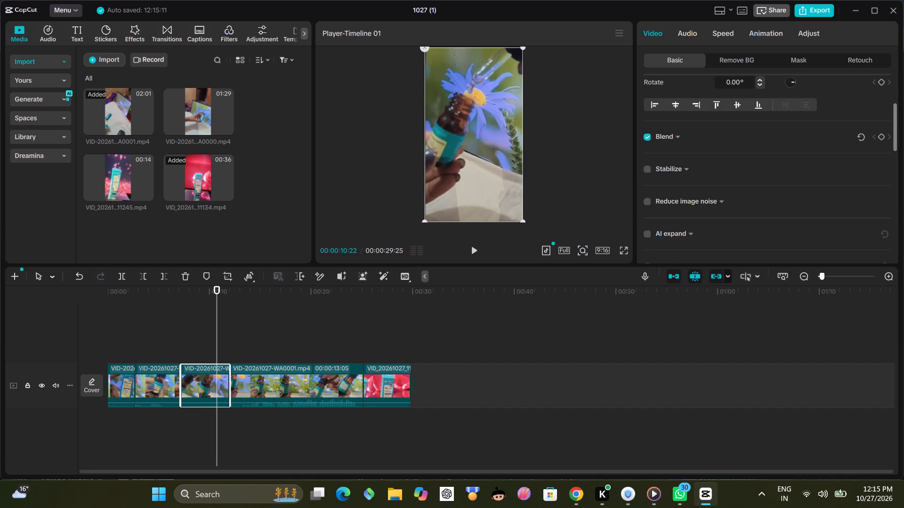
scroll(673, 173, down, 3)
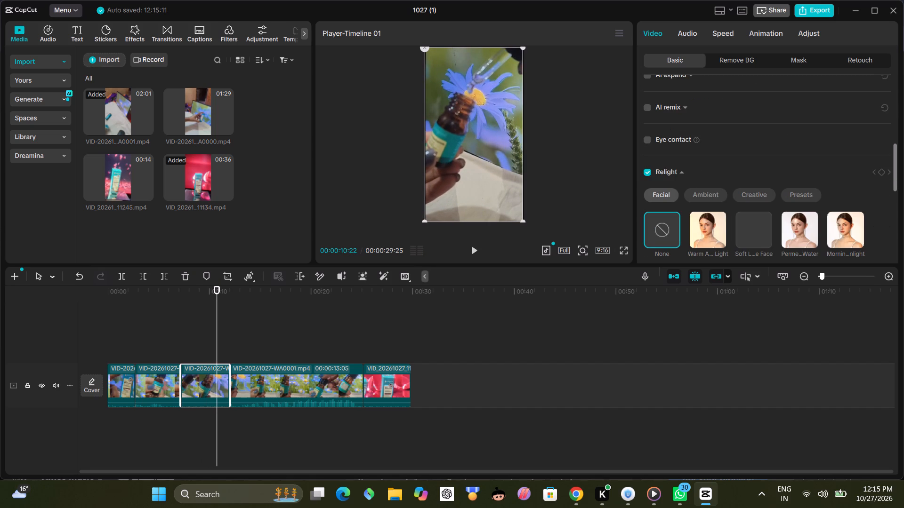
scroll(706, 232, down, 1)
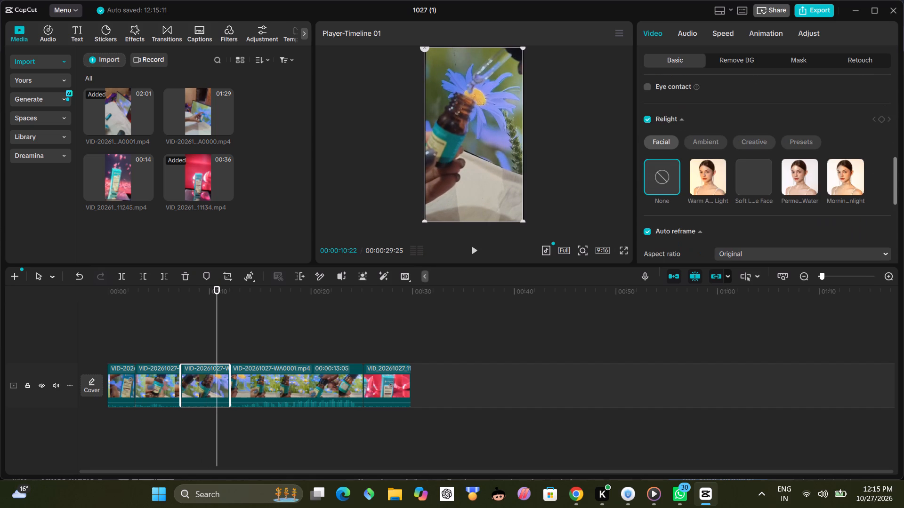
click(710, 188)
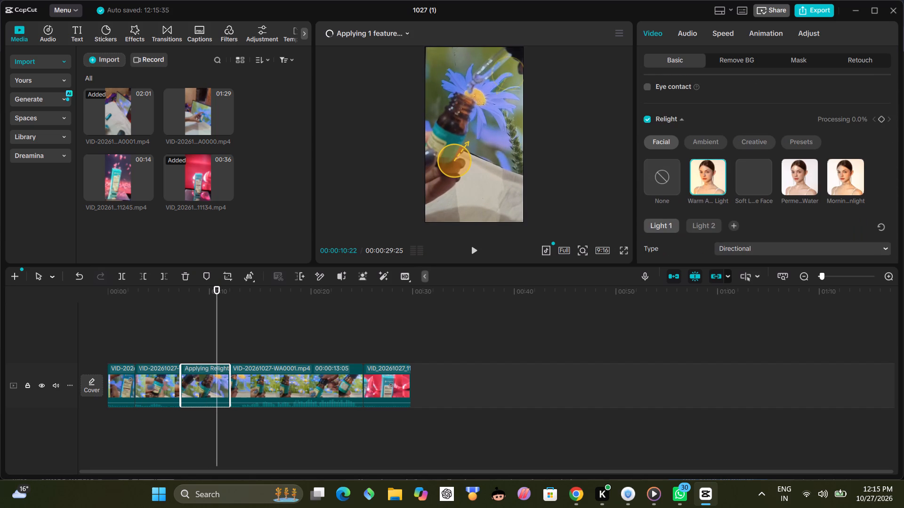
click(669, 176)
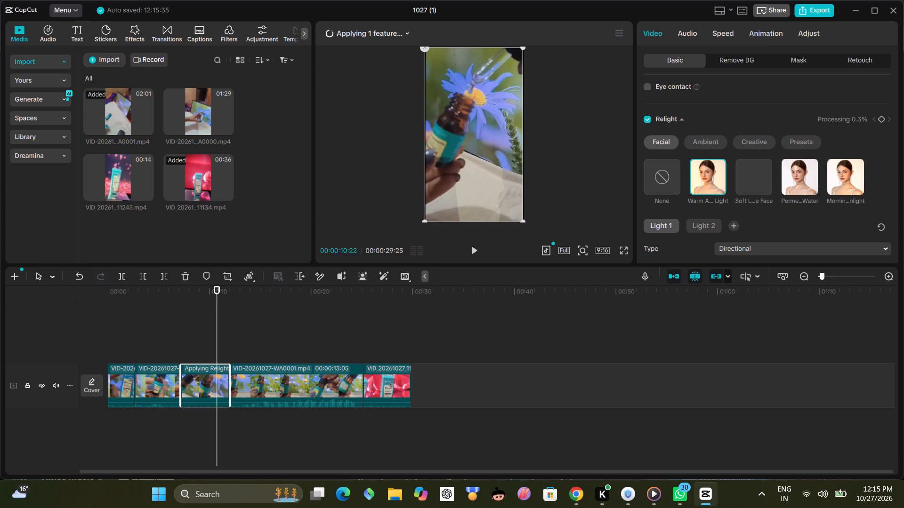
Set the third segment's Auto reframe image stabilization to Flexible.
scroll(674, 173, down, 3)
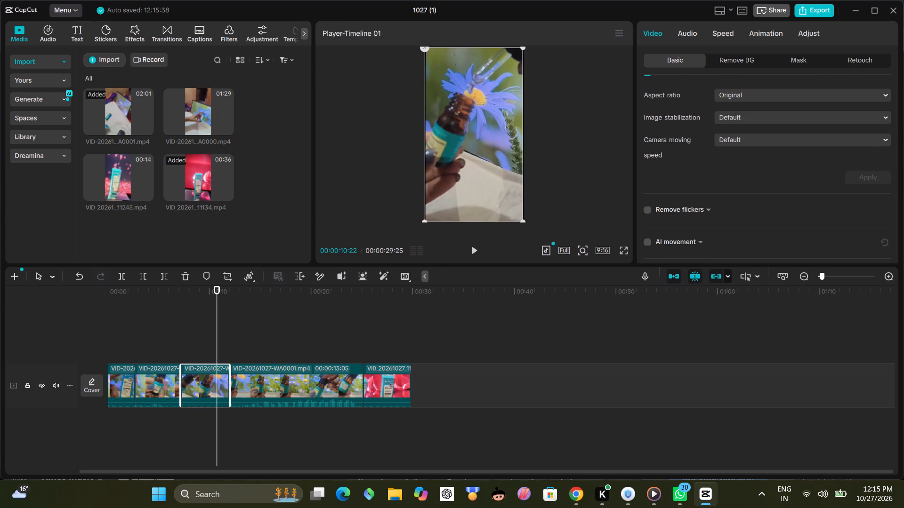
click(887, 95)
click(887, 95)
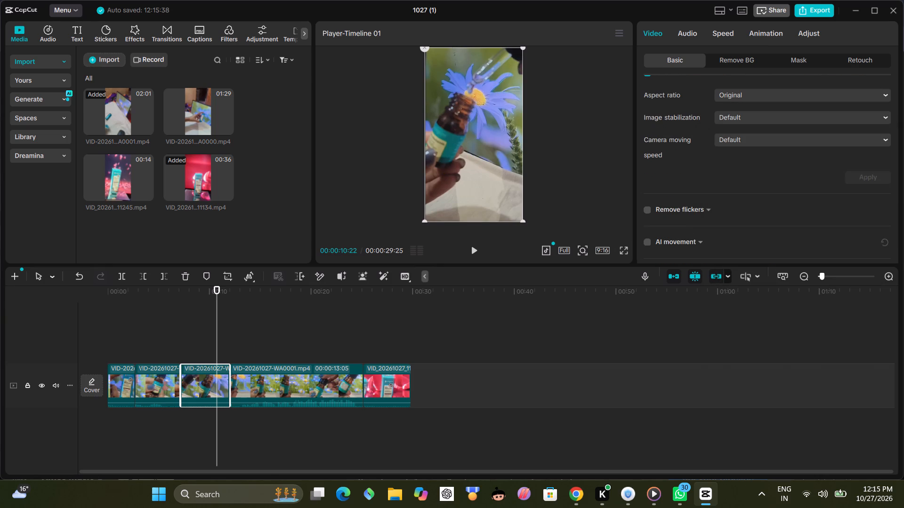
click(878, 111)
click(877, 113)
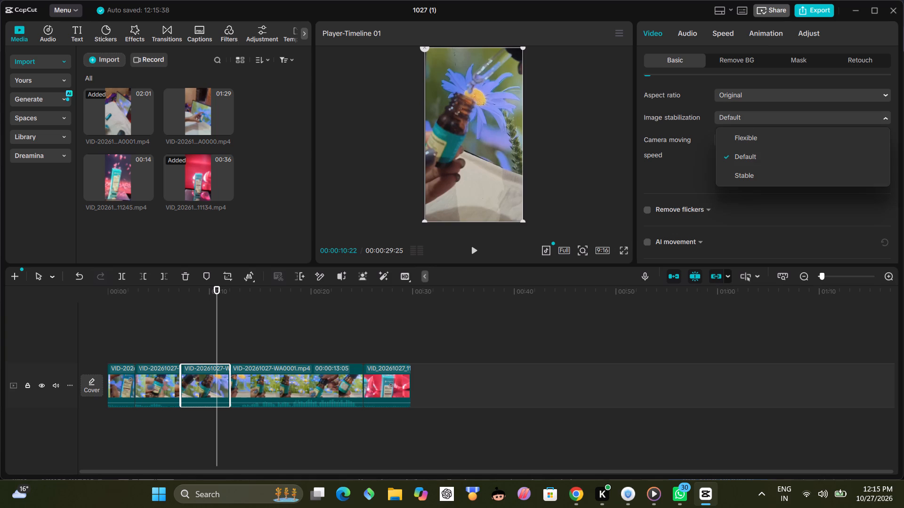
click(861, 133)
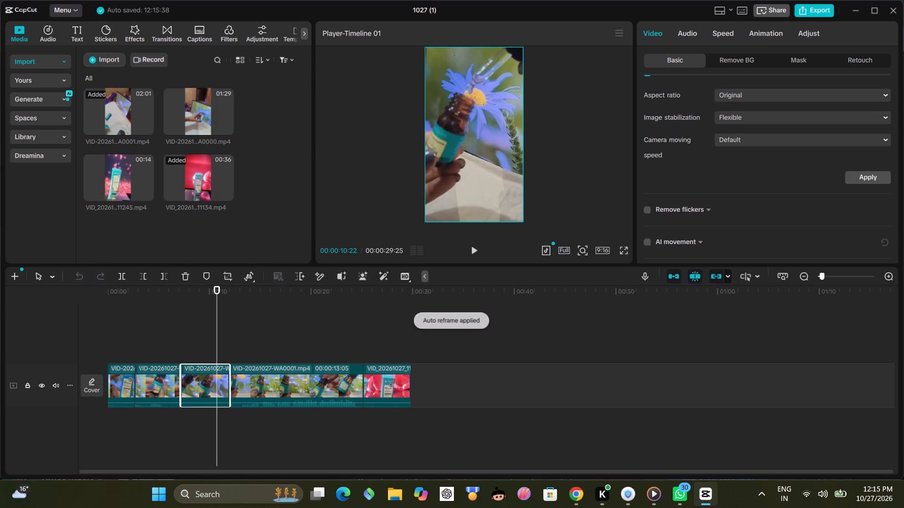
Play the third segment back from 00:00:07:07 to check its reframing.
click(184, 331)
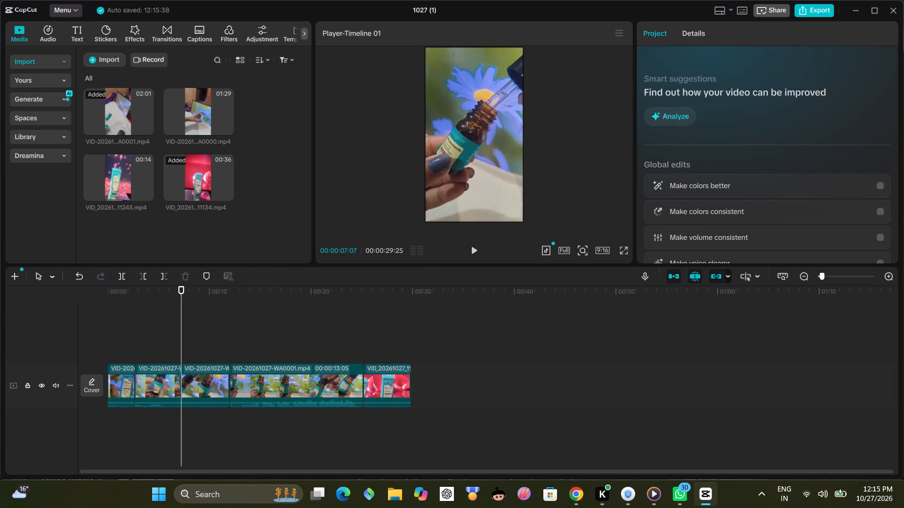
click(473, 248)
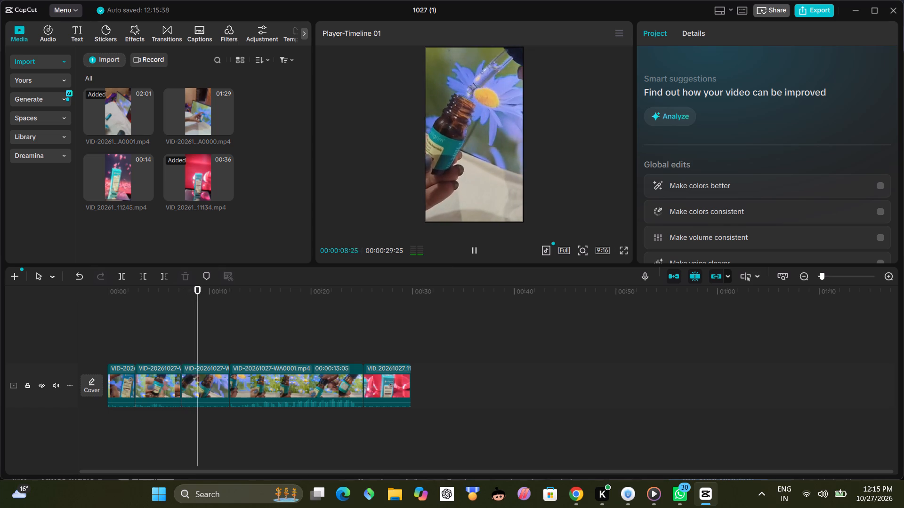
click(473, 248)
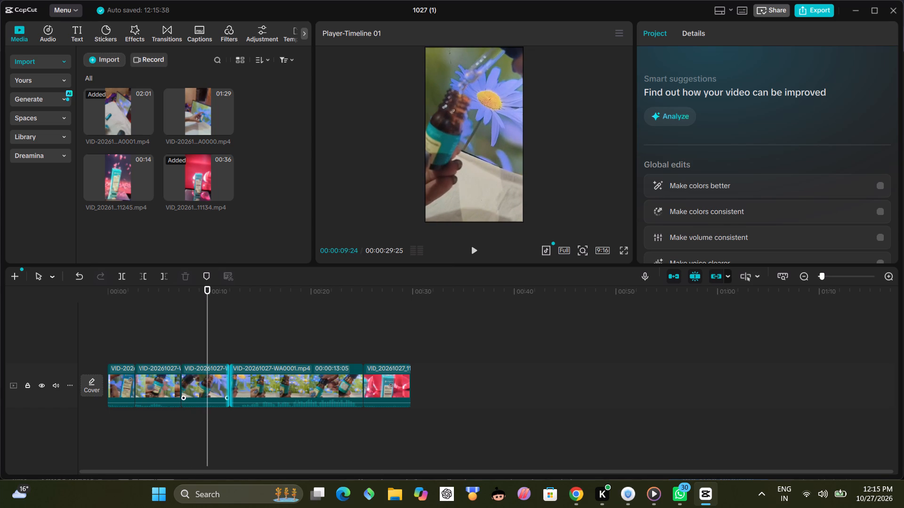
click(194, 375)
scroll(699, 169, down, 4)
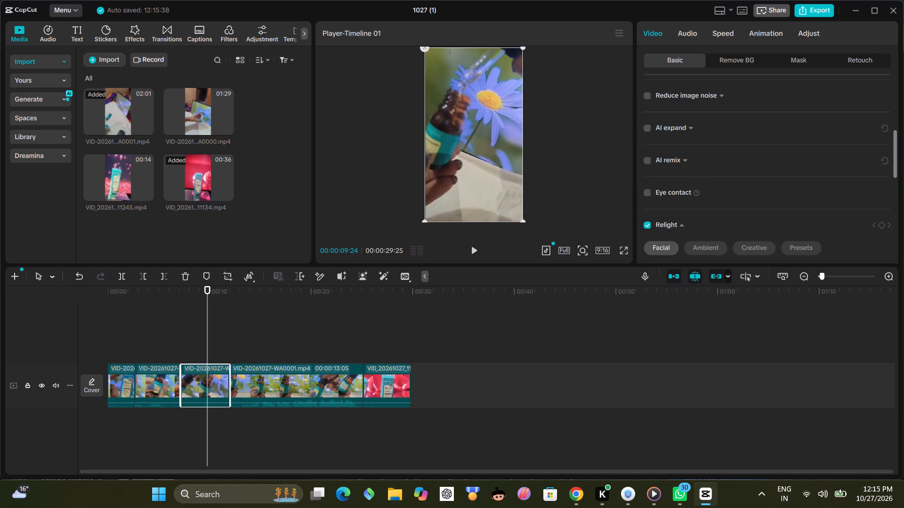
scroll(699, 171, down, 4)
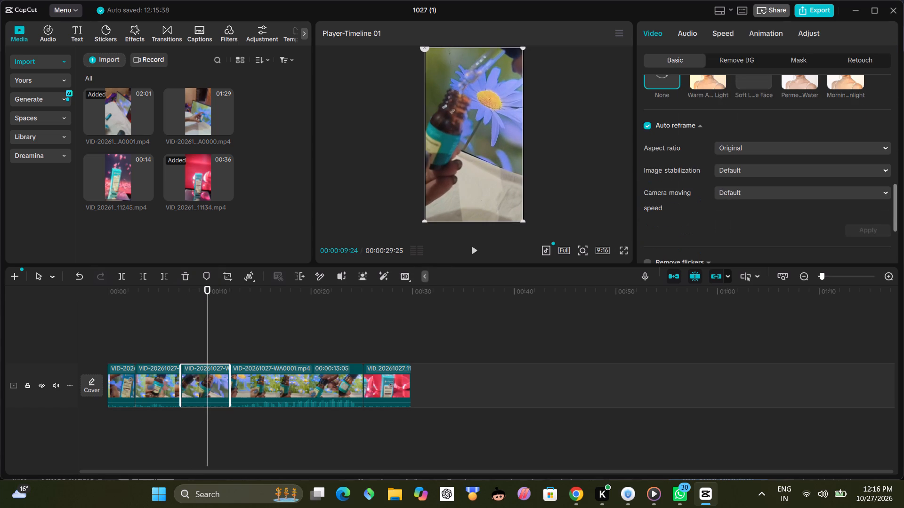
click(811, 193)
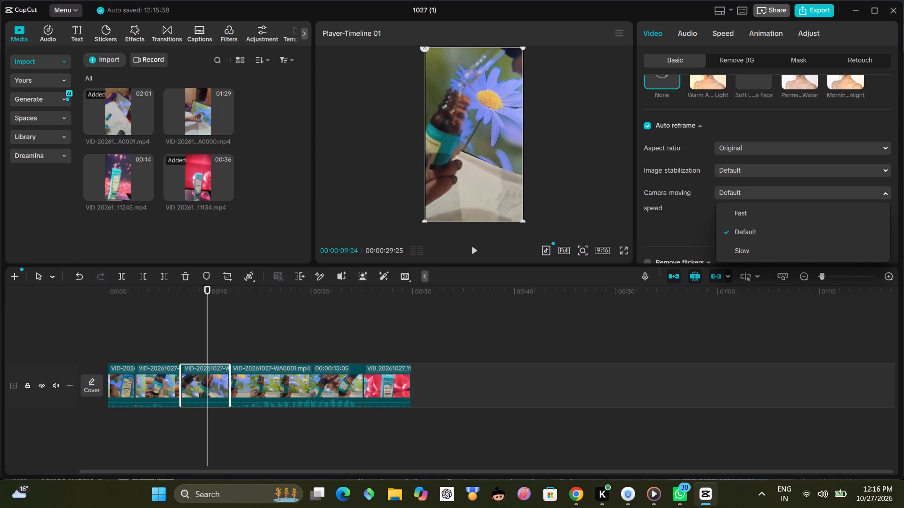
Play the timeline from just before the third segment through its end to review the motion.
click(176, 343)
click(472, 248)
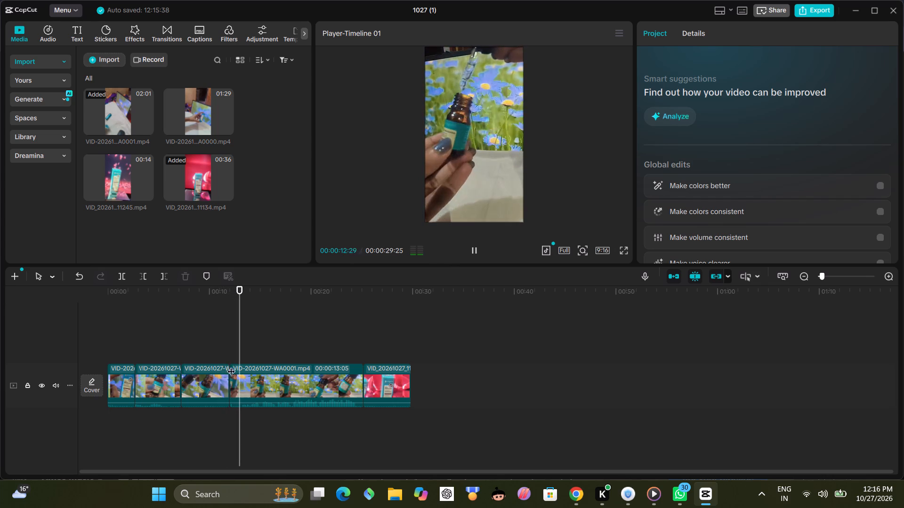
click(191, 350)
Set the third segment's Auto reframe image stabilization to Stable.
click(194, 368)
scroll(697, 187, down, 1)
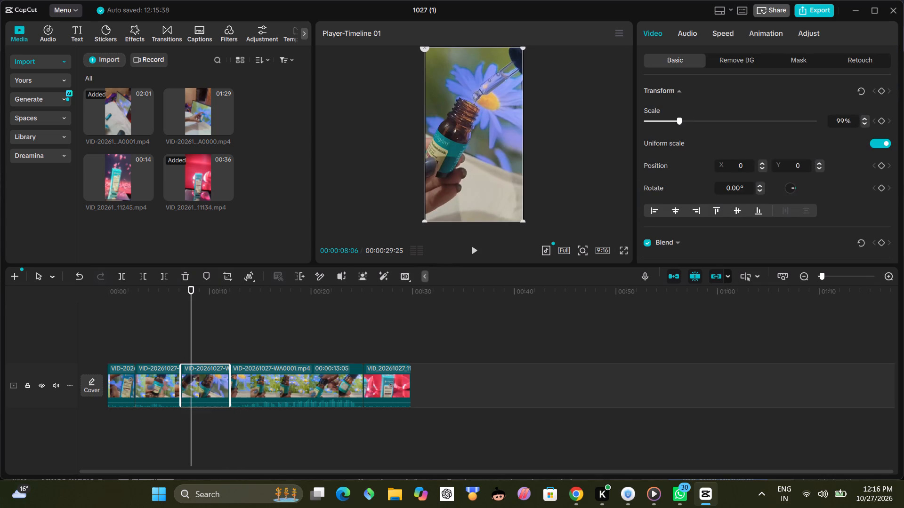
scroll(697, 187, down, 9)
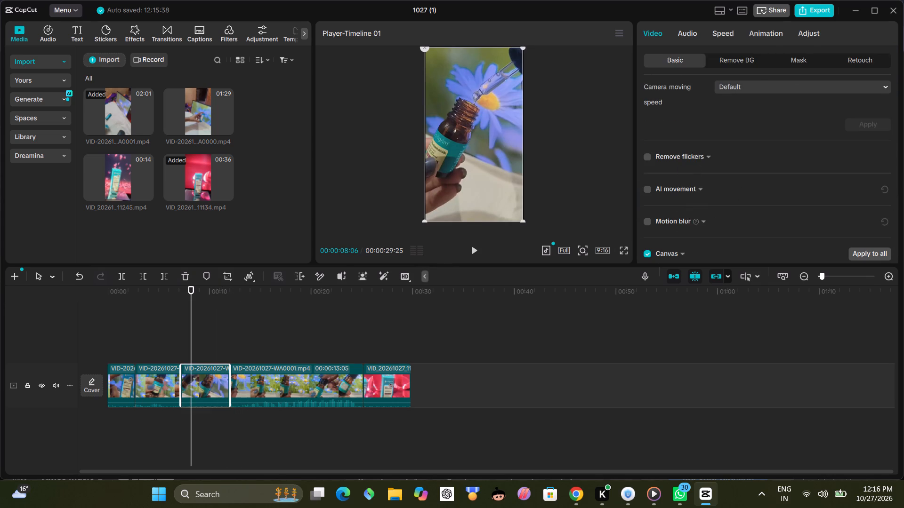
scroll(827, 88, up, 2)
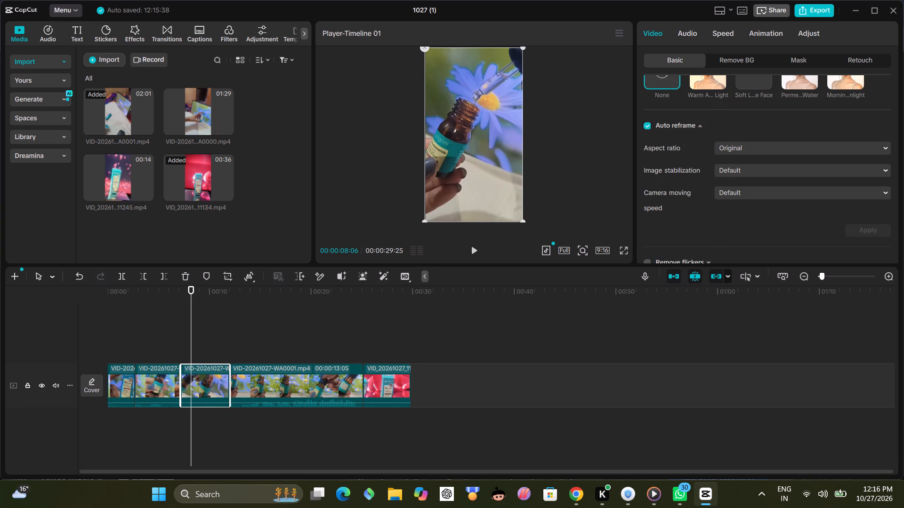
scroll(755, 186, up, 2)
scroll(755, 186, down, 2)
click(868, 169)
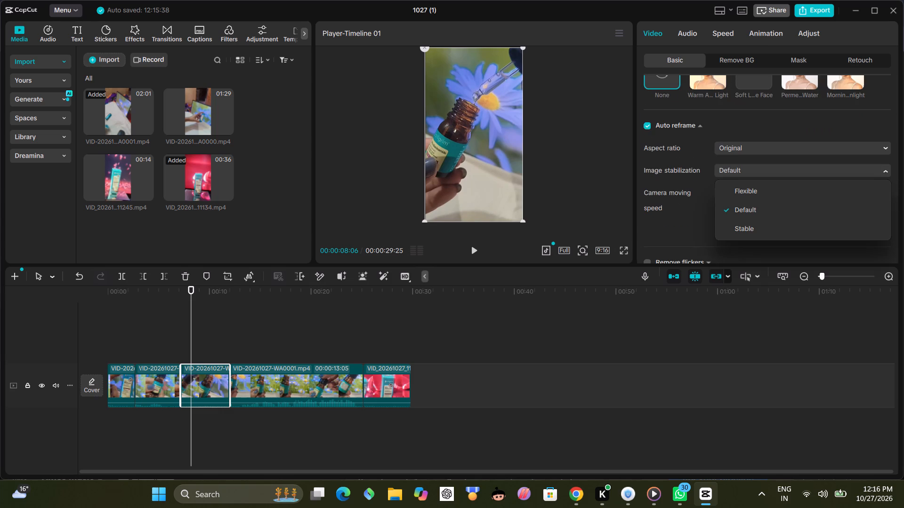
click(785, 228)
scroll(760, 193, down, 1)
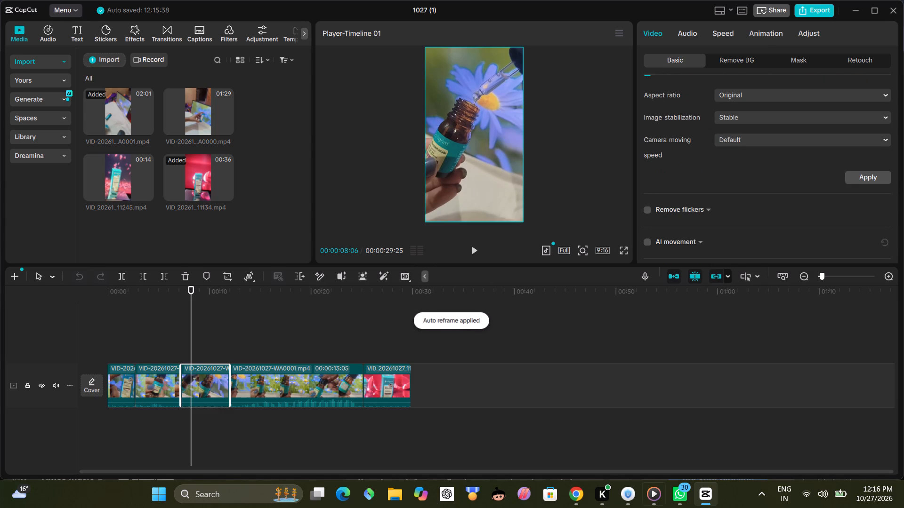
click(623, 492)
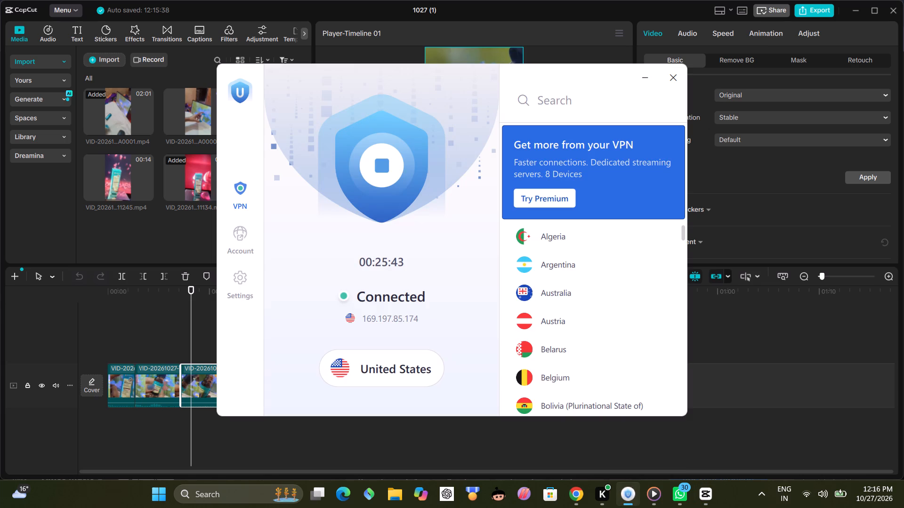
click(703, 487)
Enable Remove flickers on the third segment in Flashlight mode with the level set to Strong.
scroll(746, 195, down, 1)
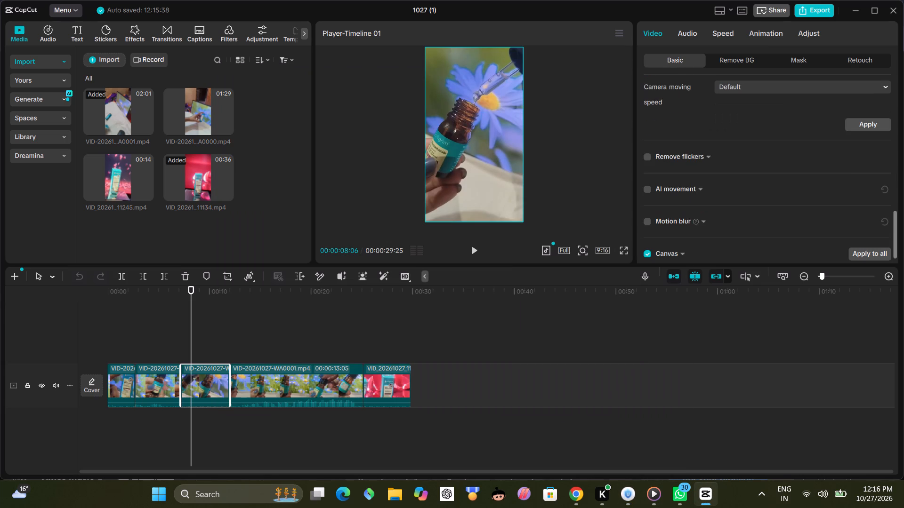
click(647, 157)
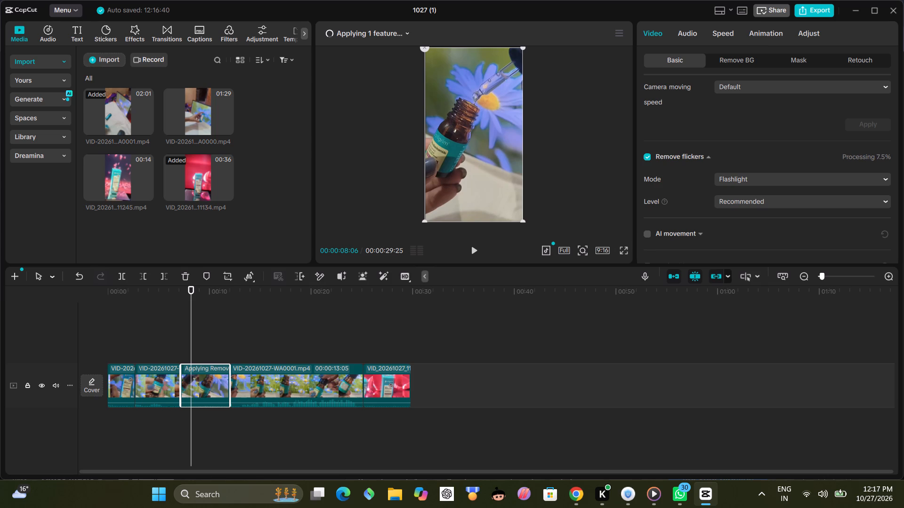
click(885, 201)
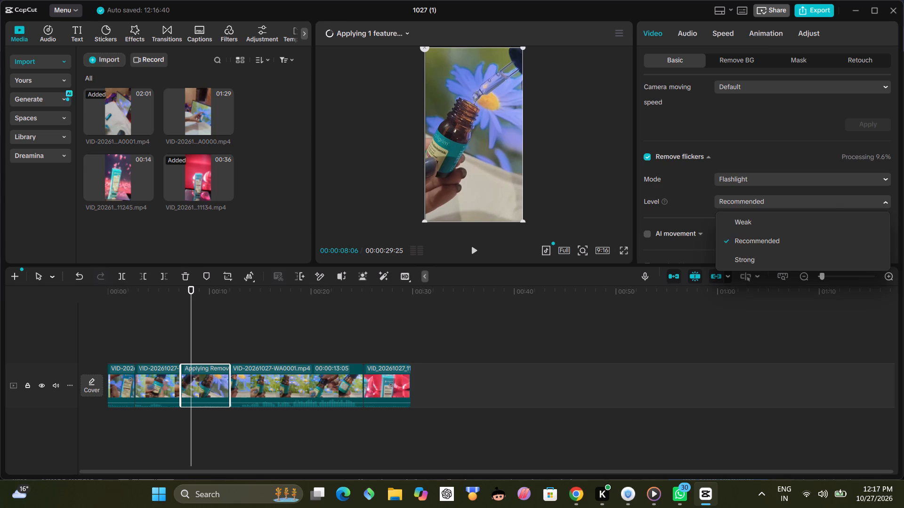
click(884, 179)
click(884, 178)
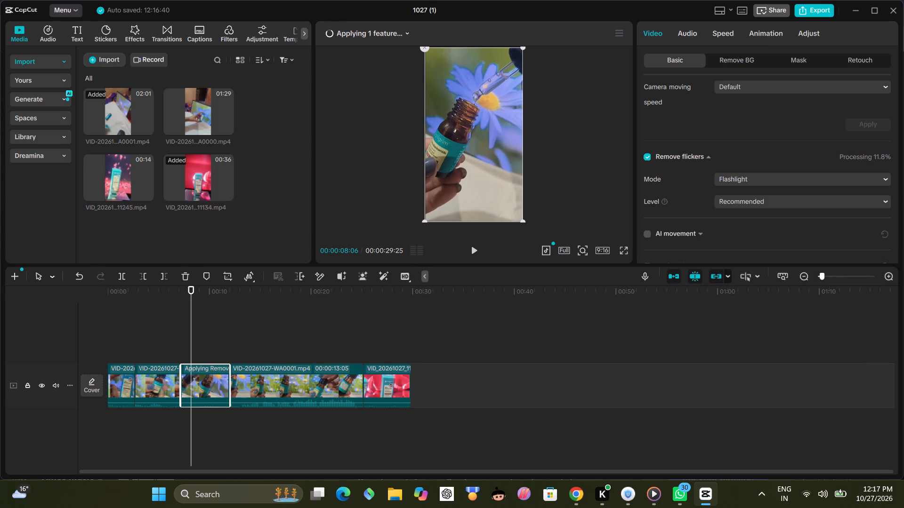
click(884, 178)
click(884, 178)
click(888, 198)
click(832, 259)
Look through the third segment's other basic video options, including Stabilize, Reduce image noise and AI expand.
scroll(821, 186, down, 1)
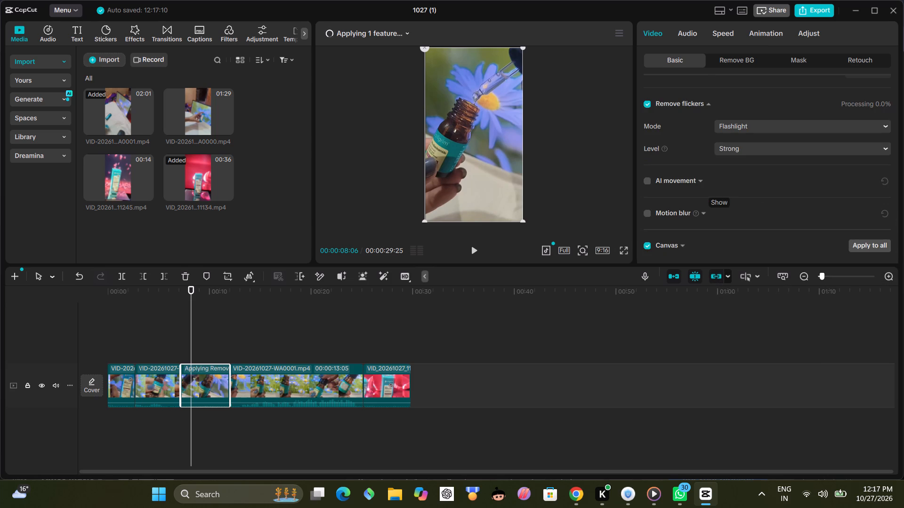
scroll(733, 191, down, 2)
scroll(733, 190, up, 3)
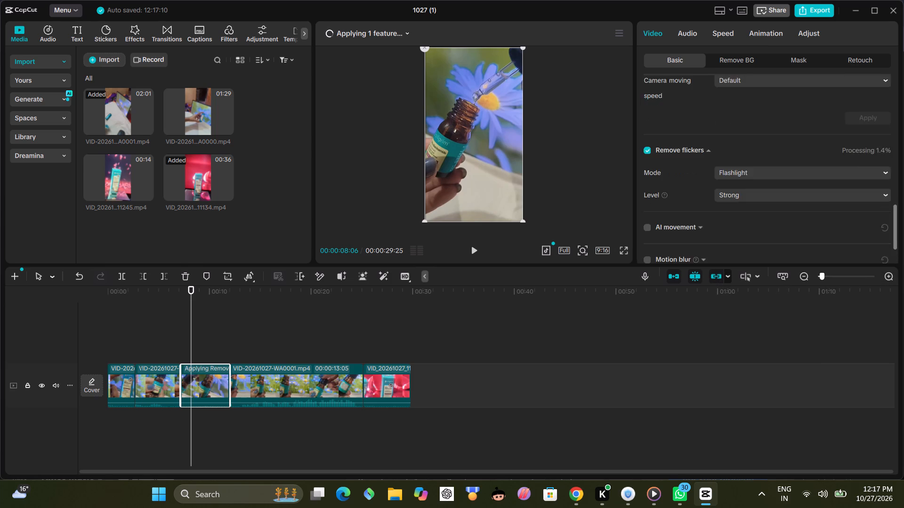
scroll(733, 189, up, 5)
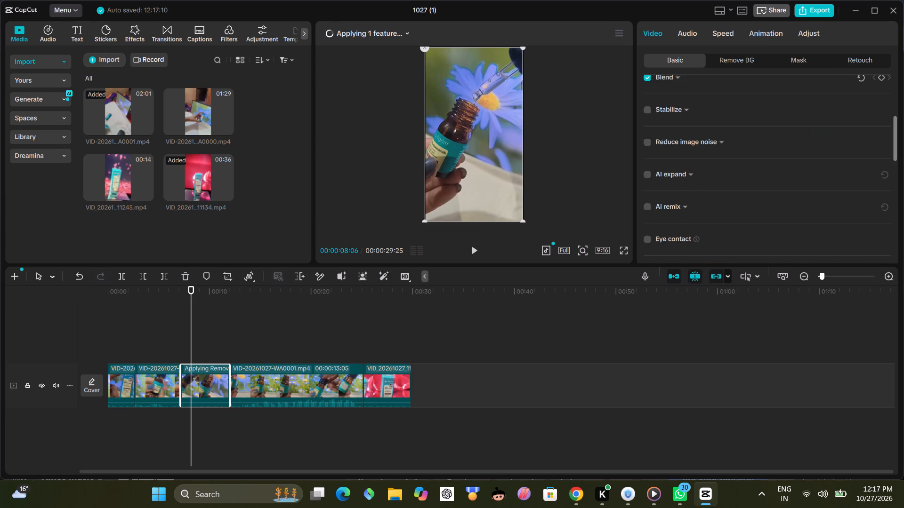
scroll(732, 189, up, 2)
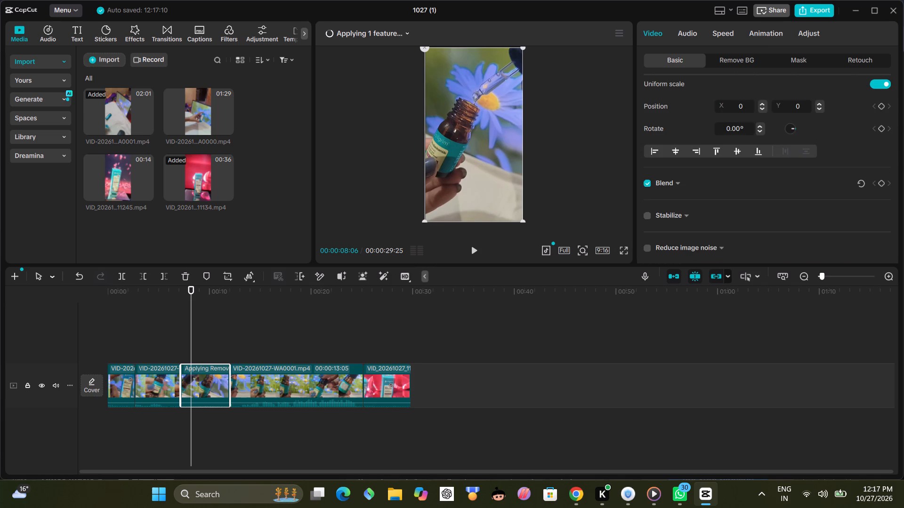
click(687, 212)
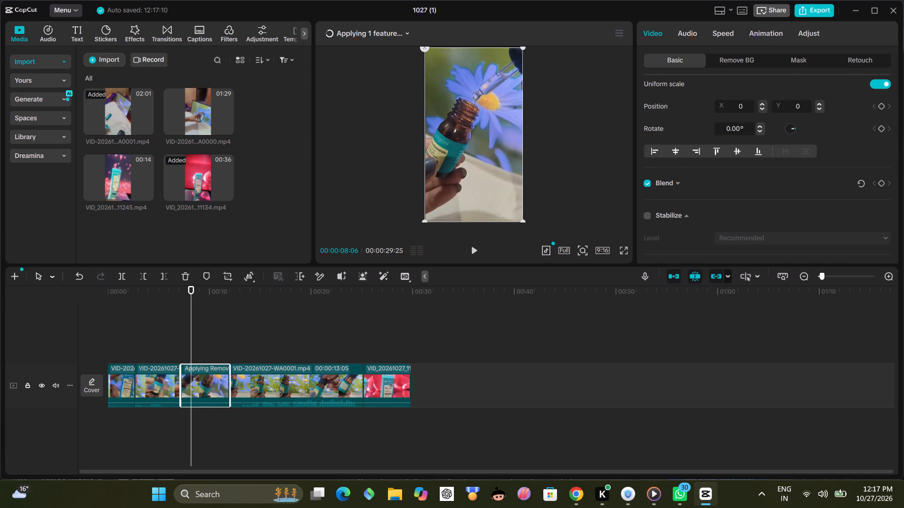
scroll(683, 210, down, 2)
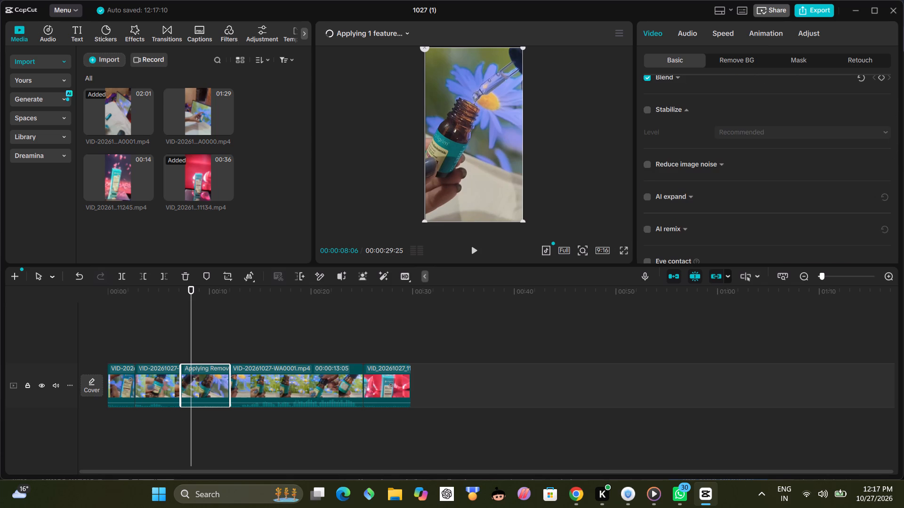
click(685, 111)
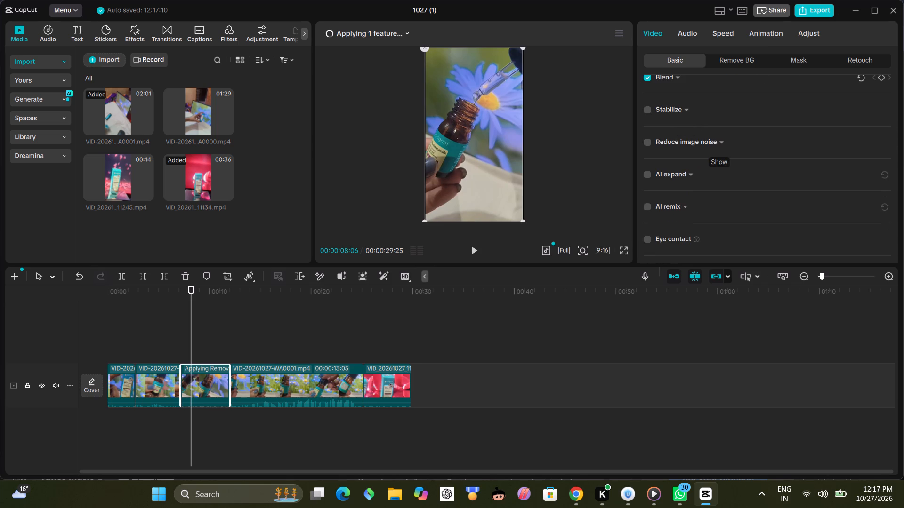
click(719, 143)
click(719, 143)
click(692, 175)
click(692, 175)
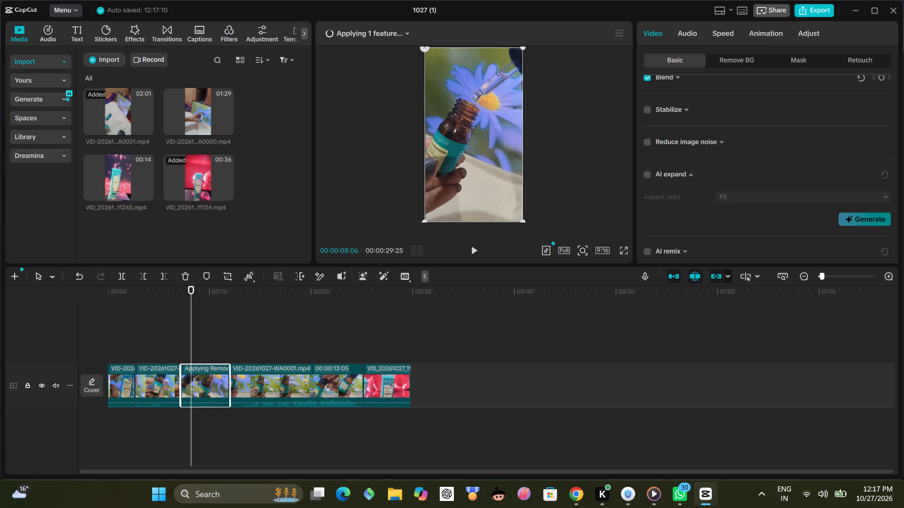
scroll(692, 175, down, 2)
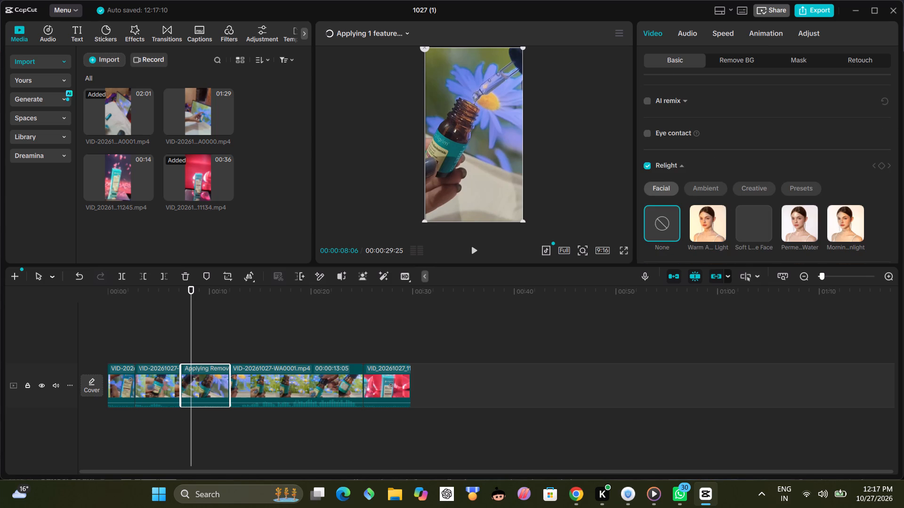
Enable Auto body retouching on the third segment and allow facial and body feature recognition.
click(856, 57)
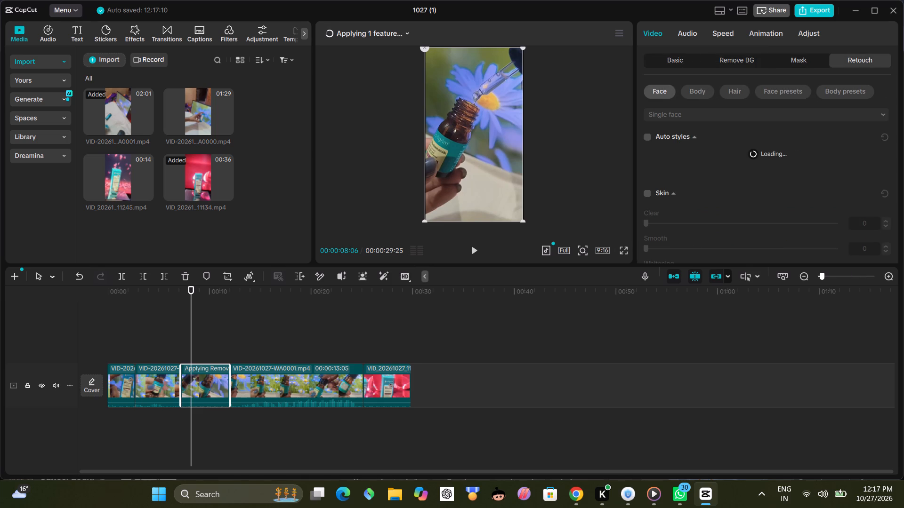
click(689, 90)
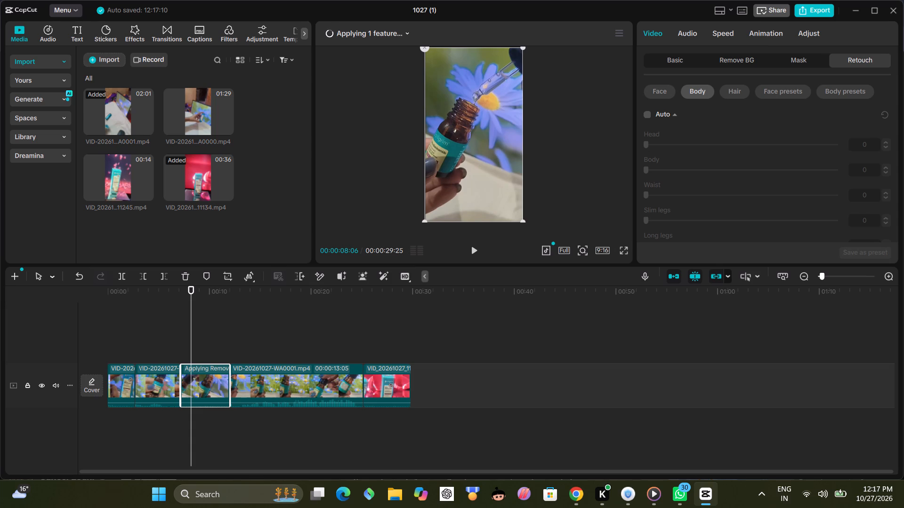
click(648, 117)
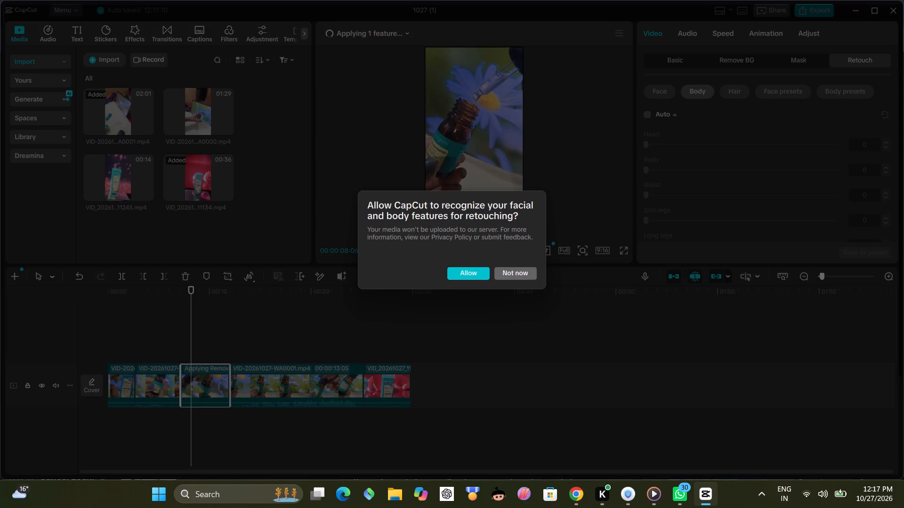
click(476, 275)
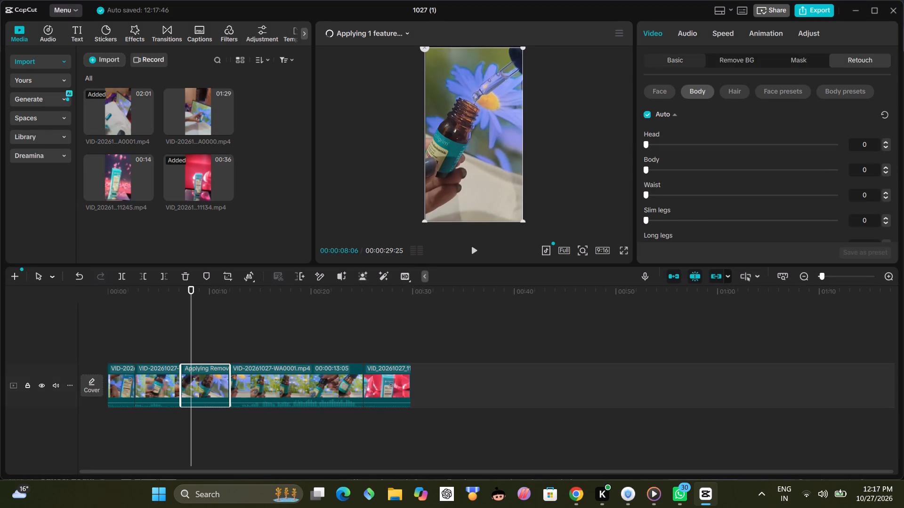
Look through the third segment's retouch options, including the Face settings, Body presets and the Auto and Manual body settings.
click(660, 91)
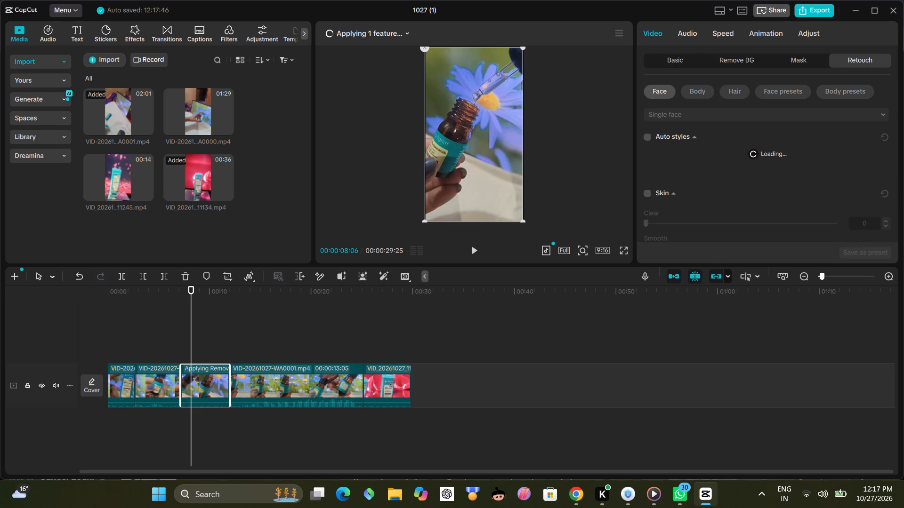
click(775, 86)
click(863, 86)
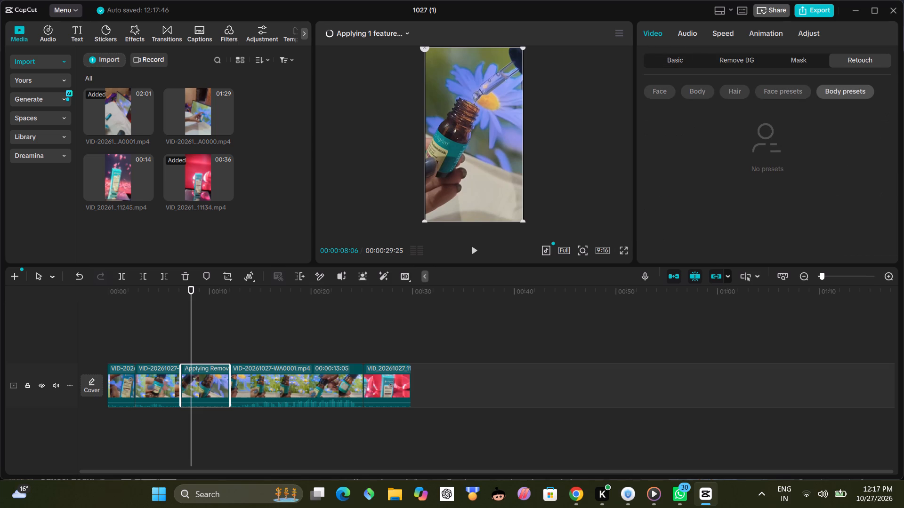
click(852, 95)
click(701, 94)
scroll(693, 144, down, 2)
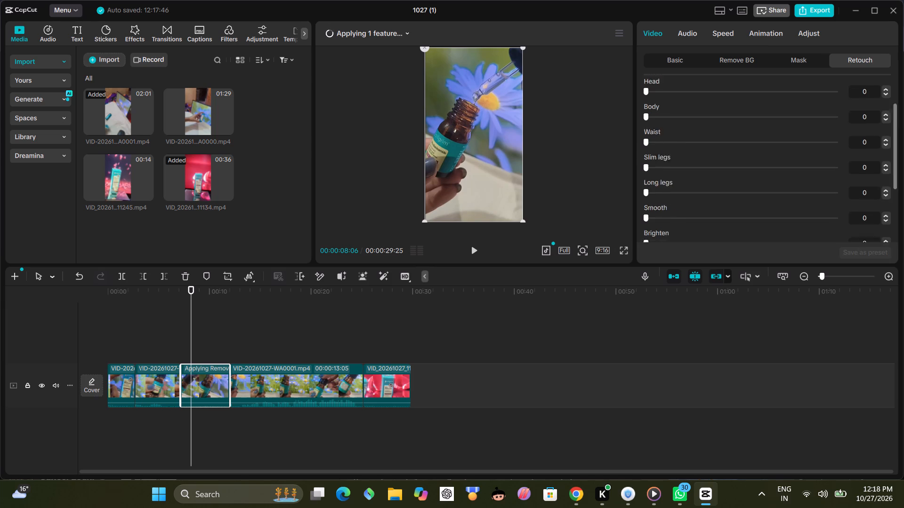
scroll(693, 145, down, 4)
scroll(693, 145, up, 4)
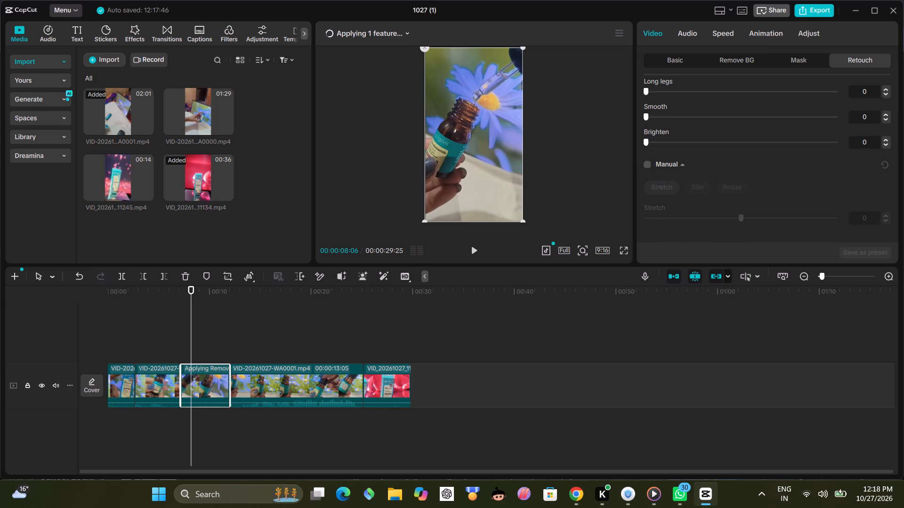
scroll(693, 145, up, 3)
Turn off Auto body retouching on the third segment.
click(647, 115)
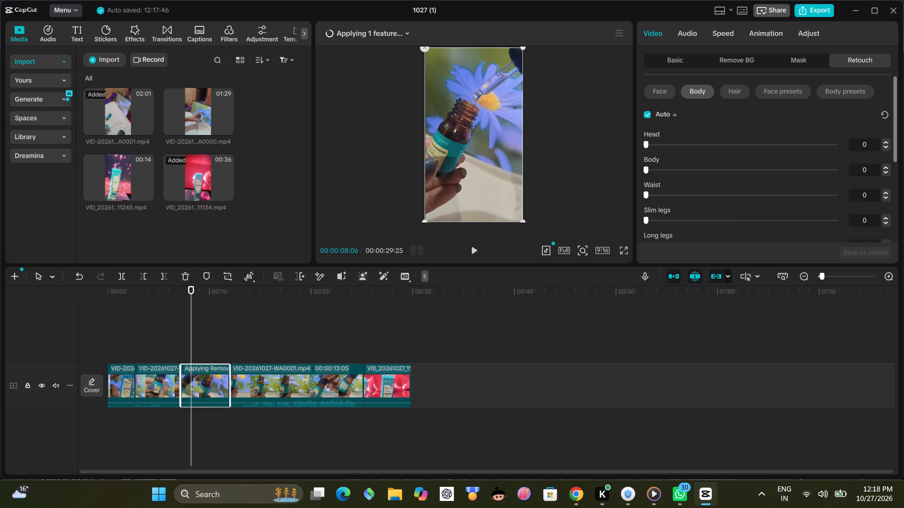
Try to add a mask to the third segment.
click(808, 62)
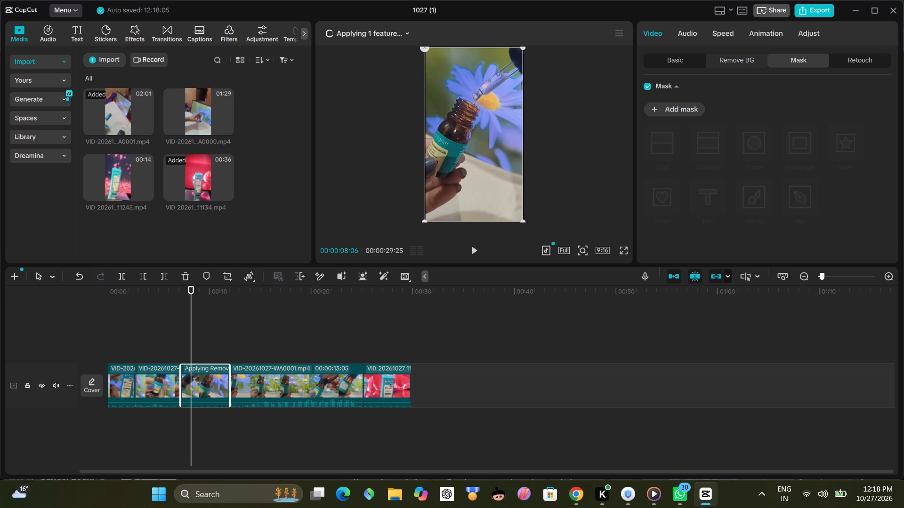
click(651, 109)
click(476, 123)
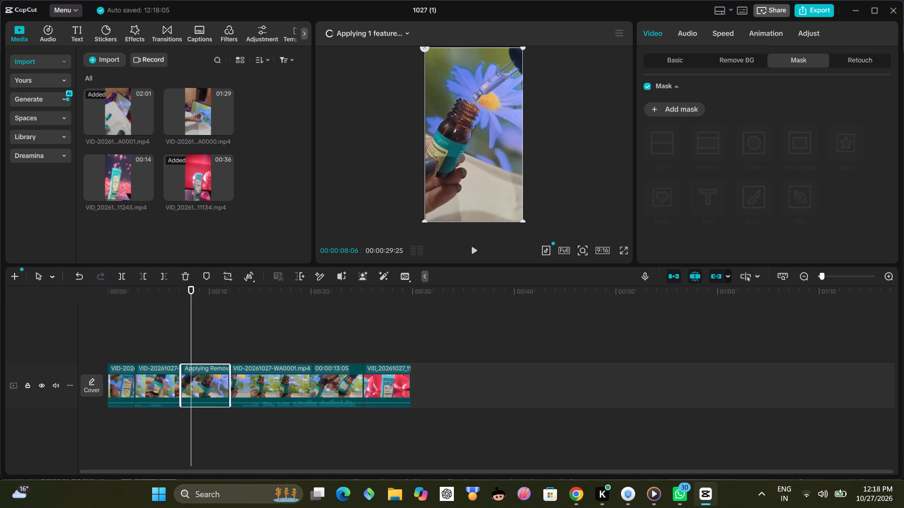